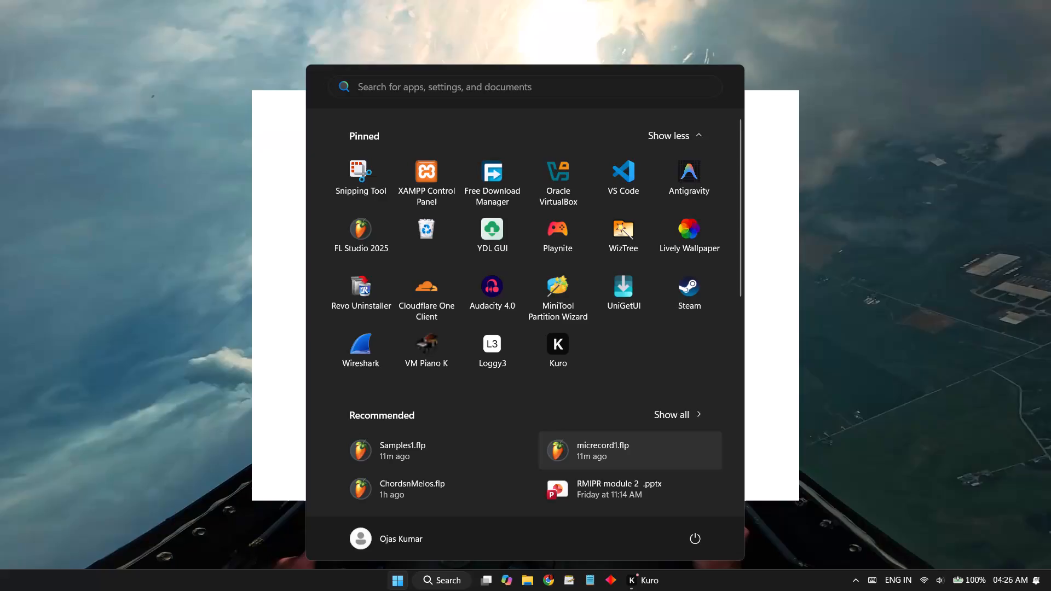
Open the recent project micrecord1.flp in FL Studio.
click(621, 439)
double_click(615, 443)
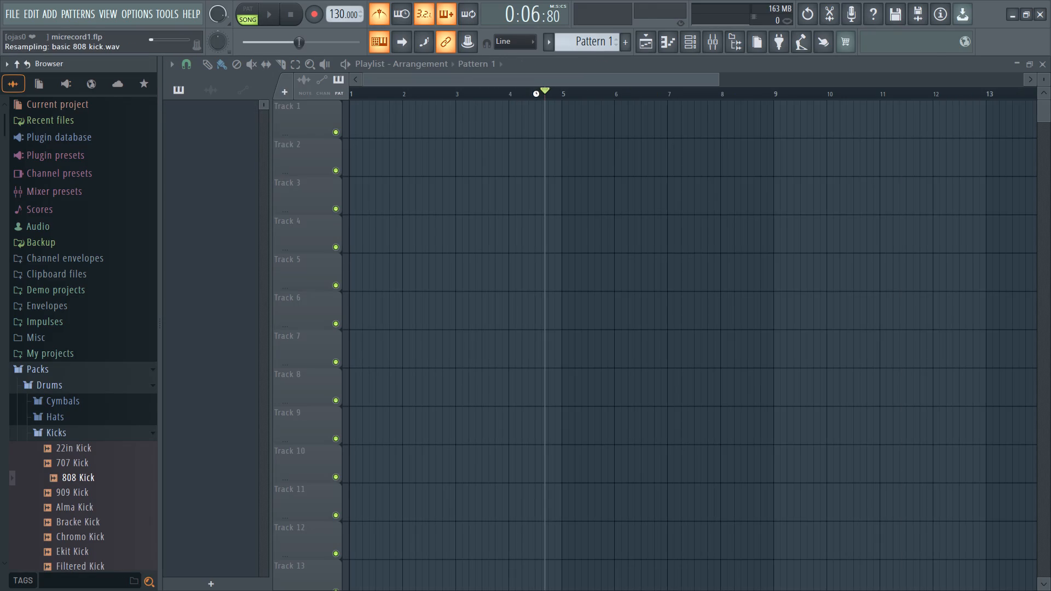
Play the micrecord1 arrangement from the start of the song to listen to the recorded audio clips on Track 2.
drag(543, 94, 326, 109)
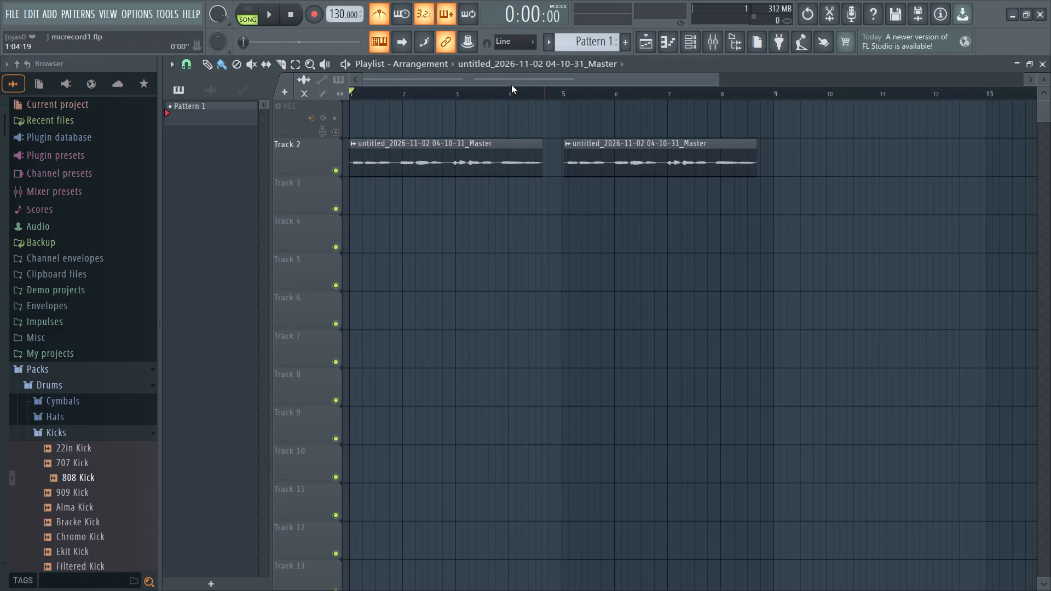
drag(518, 92, 146, 94)
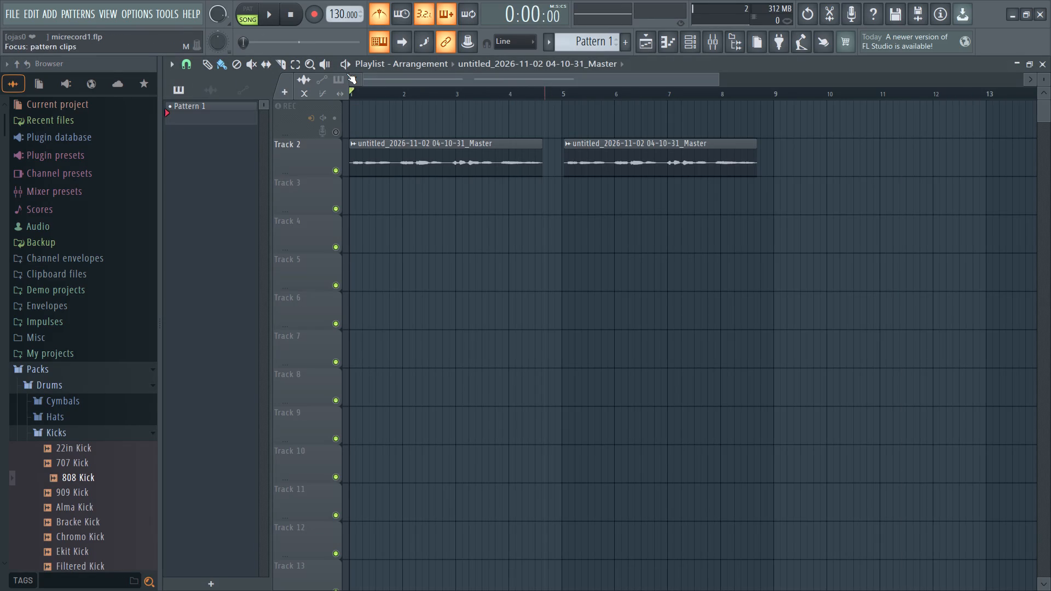
click(345, 65)
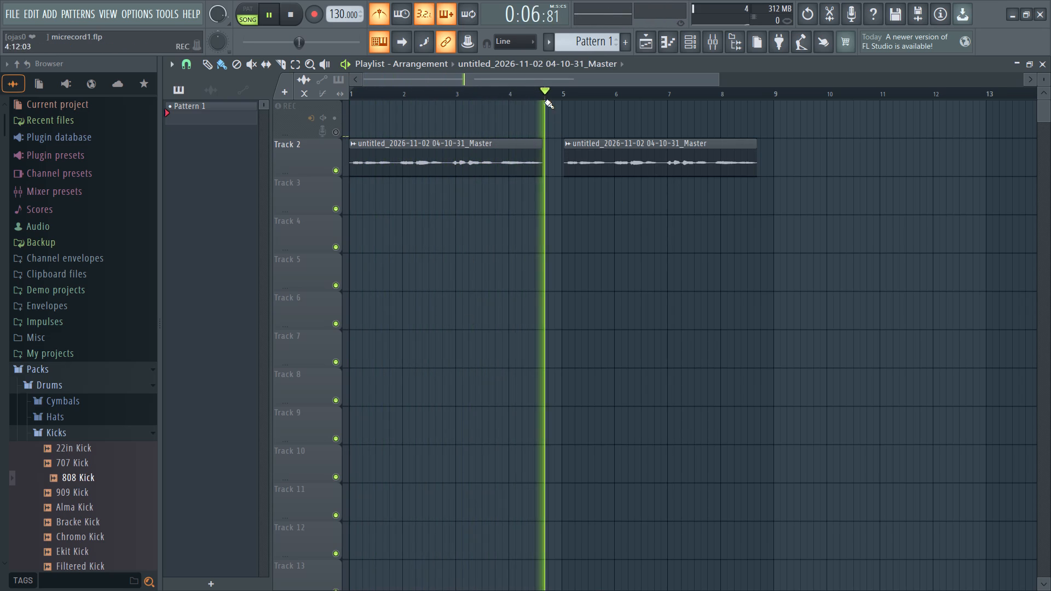
Capture a full-screen screenshot of the playlist during playback and stop the song.
key(Print)
drag(0, 0, 1050, 590)
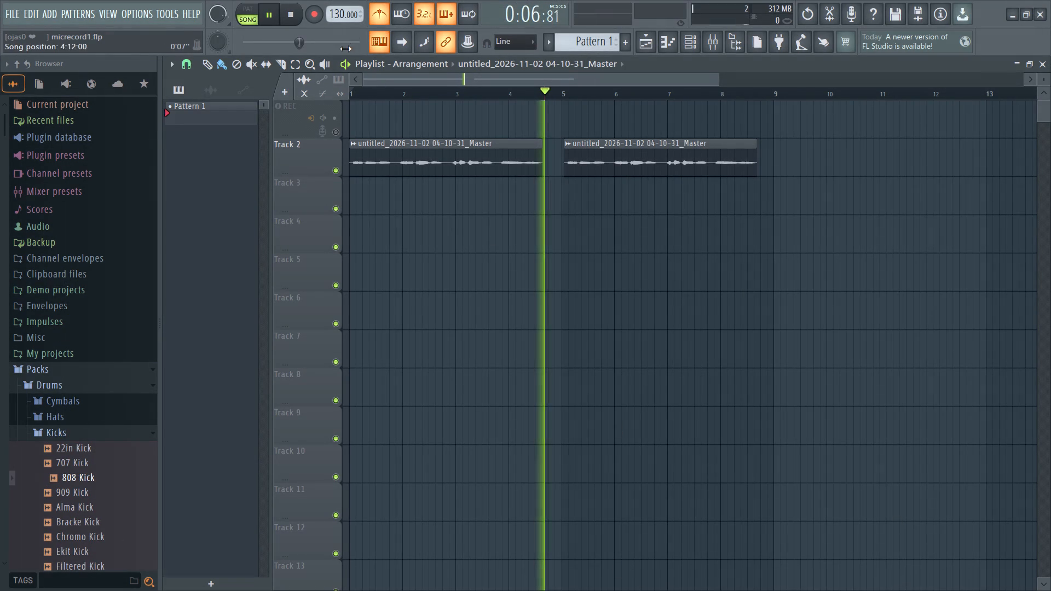
click(346, 62)
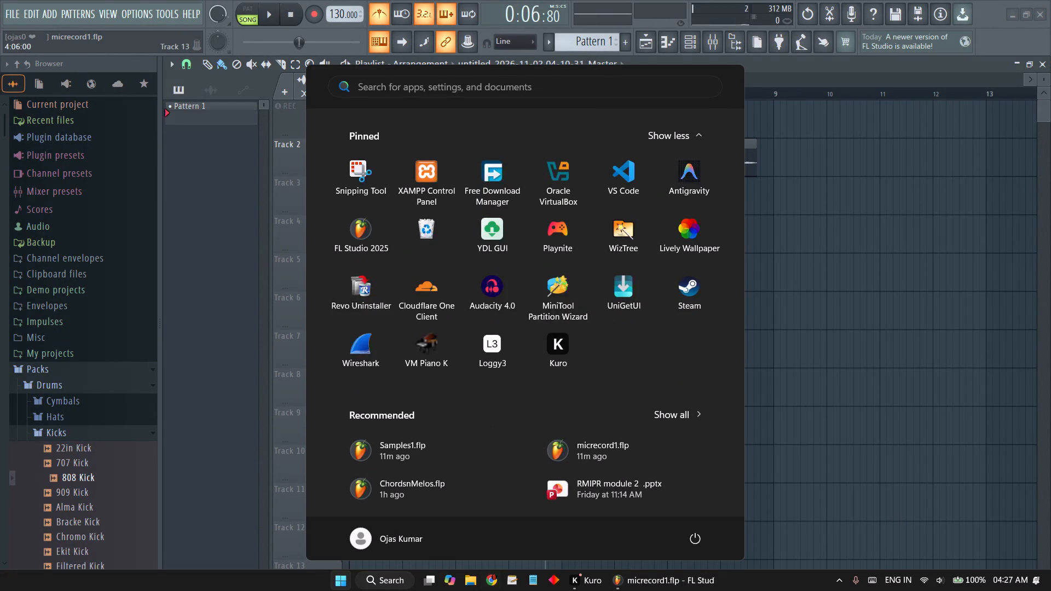
Open the project Samples1.flp from the Samples1 folder inside Projects.
click(188, 485)
click(5, 10)
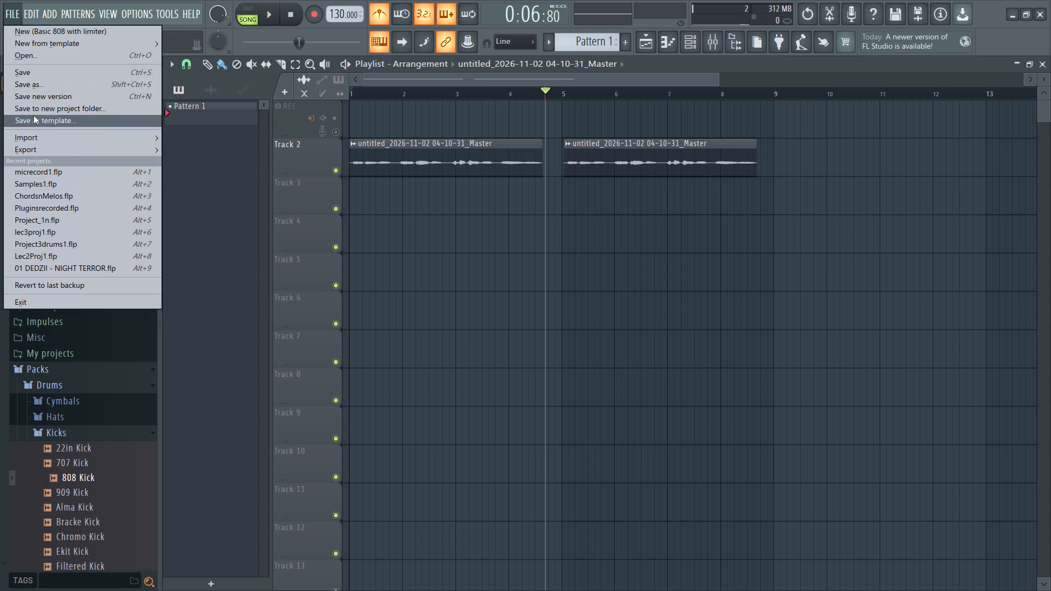
click(38, 58)
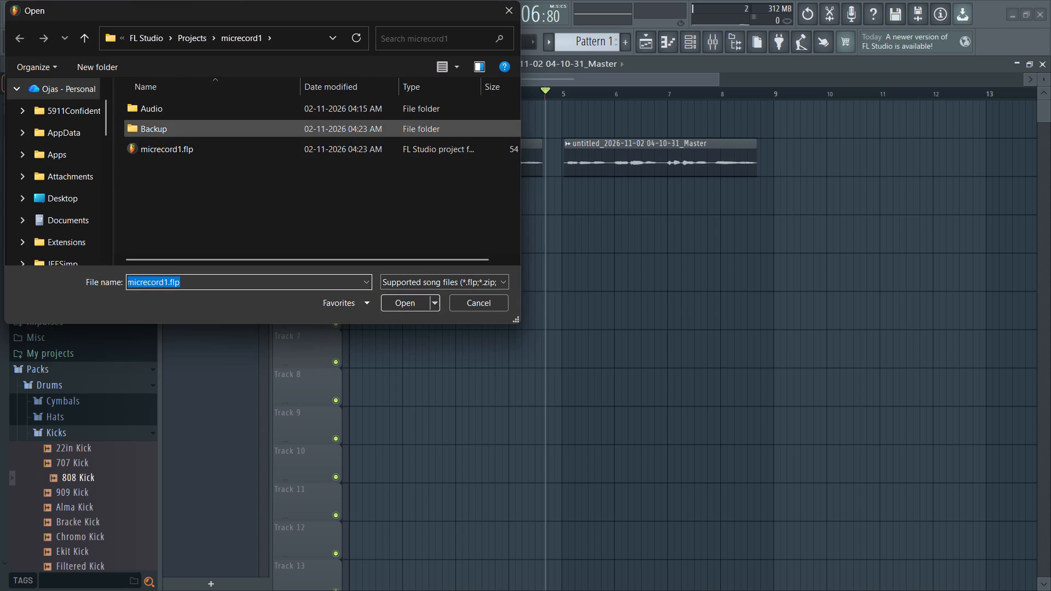
click(204, 39)
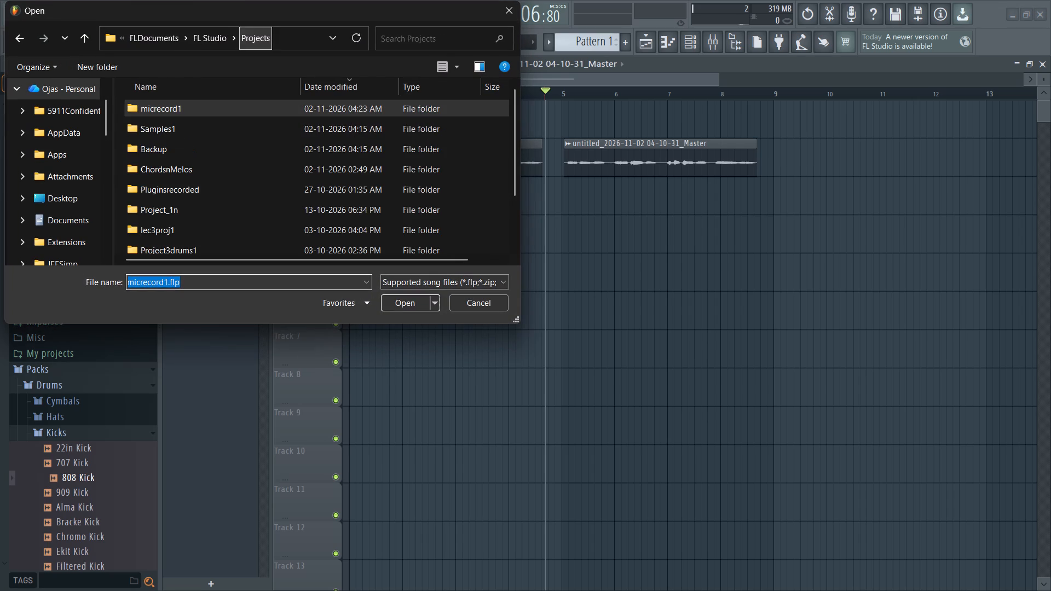
double_click(206, 133)
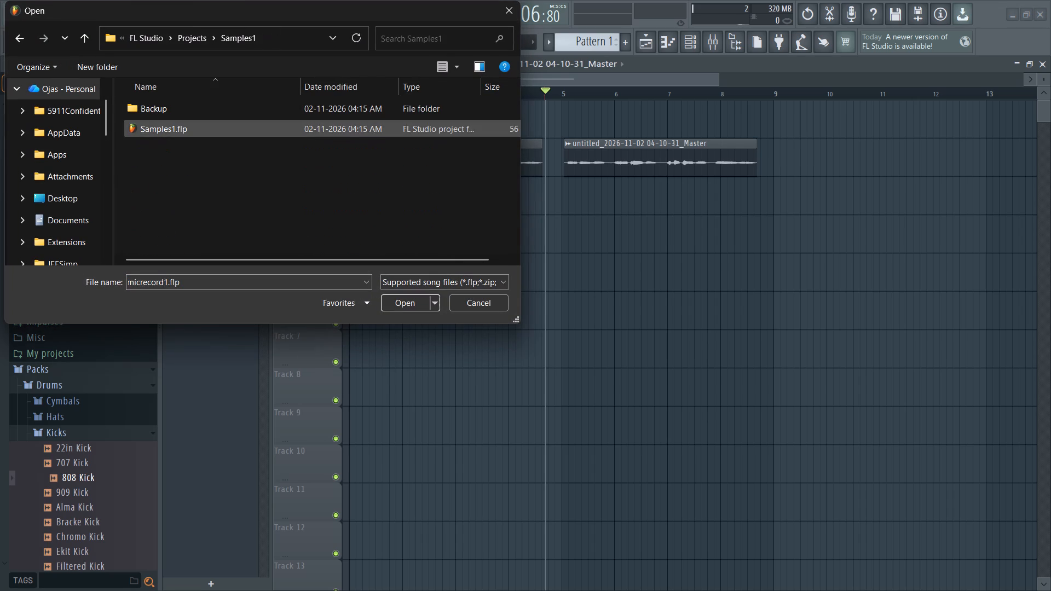
double_click(206, 121)
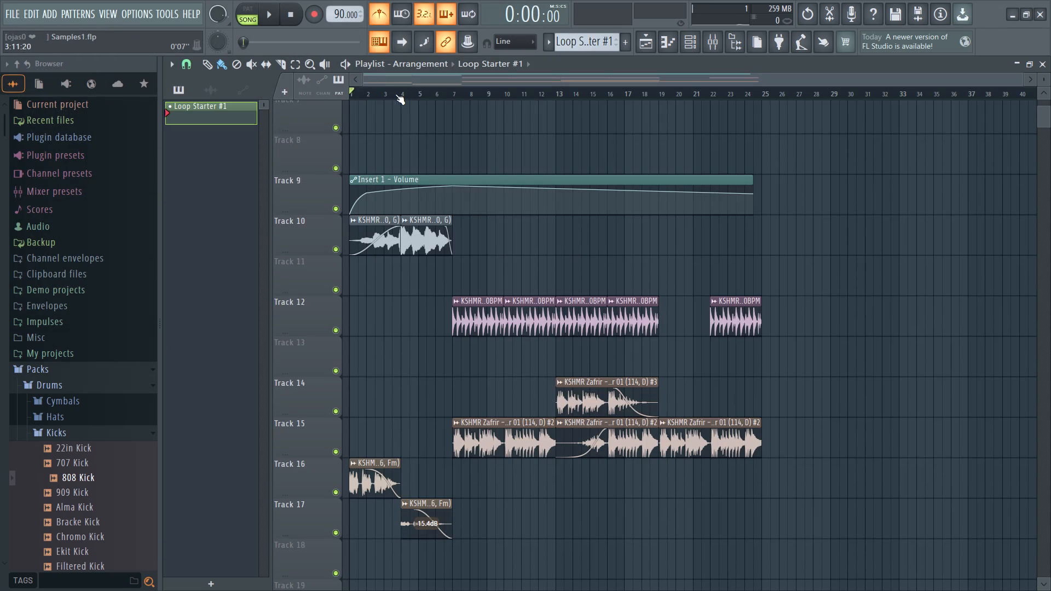
Listen to the Samples1 arrangement from the start, move playback back to about bar 12 partway through, and stop the song at the end.
drag(396, 94, 310, 99)
click(343, 66)
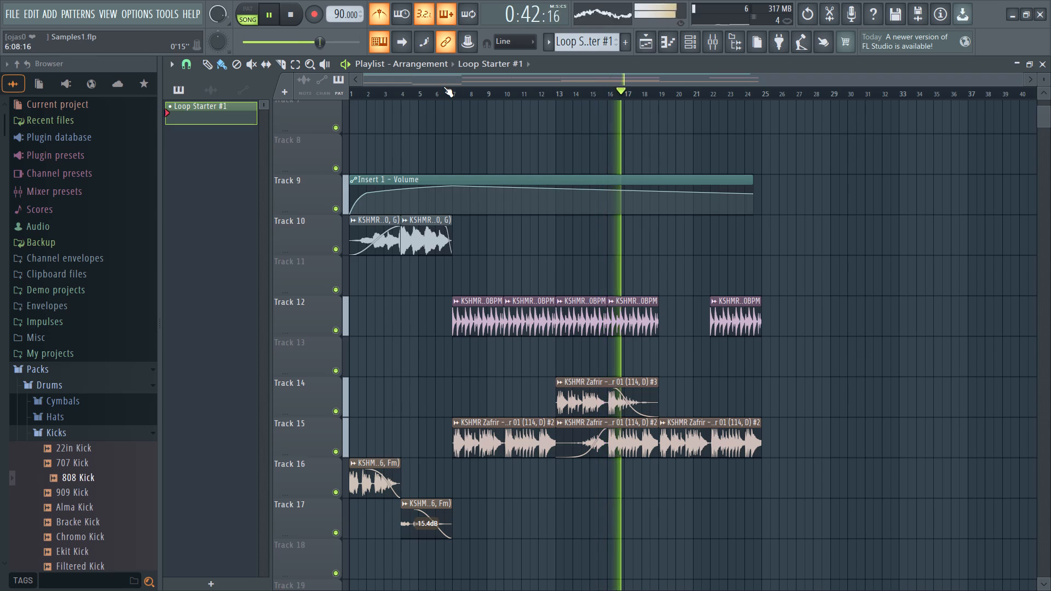
click(544, 89)
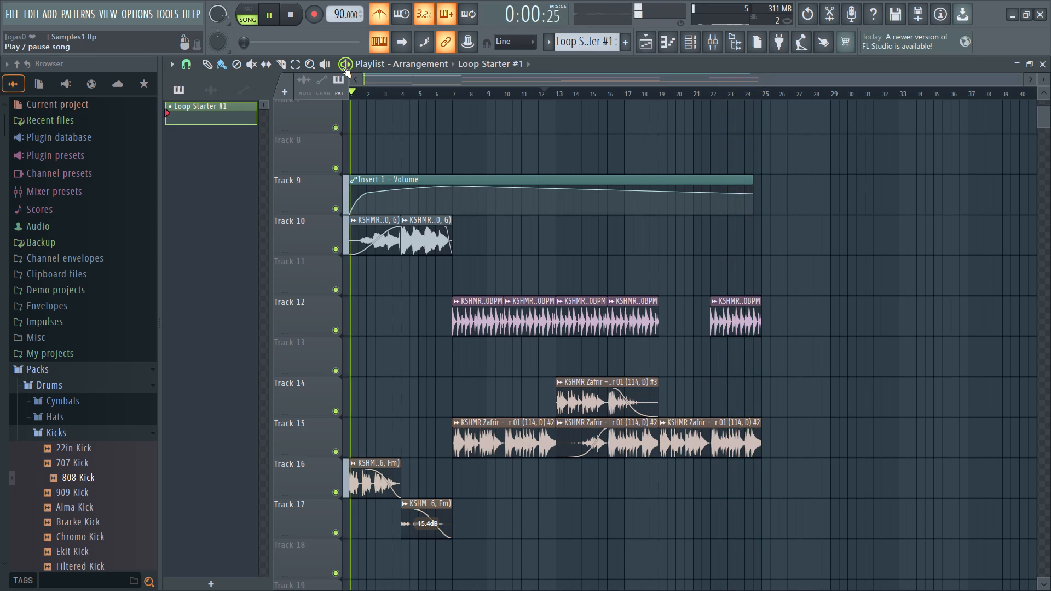
click(342, 67)
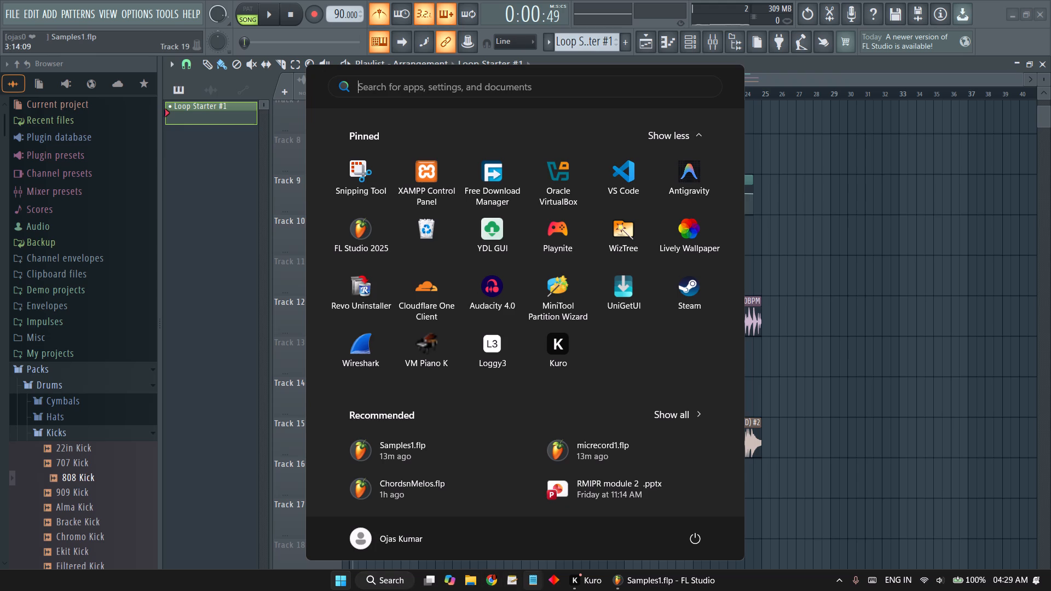
Switch to the Chrome browser with a new tab.
click(489, 581)
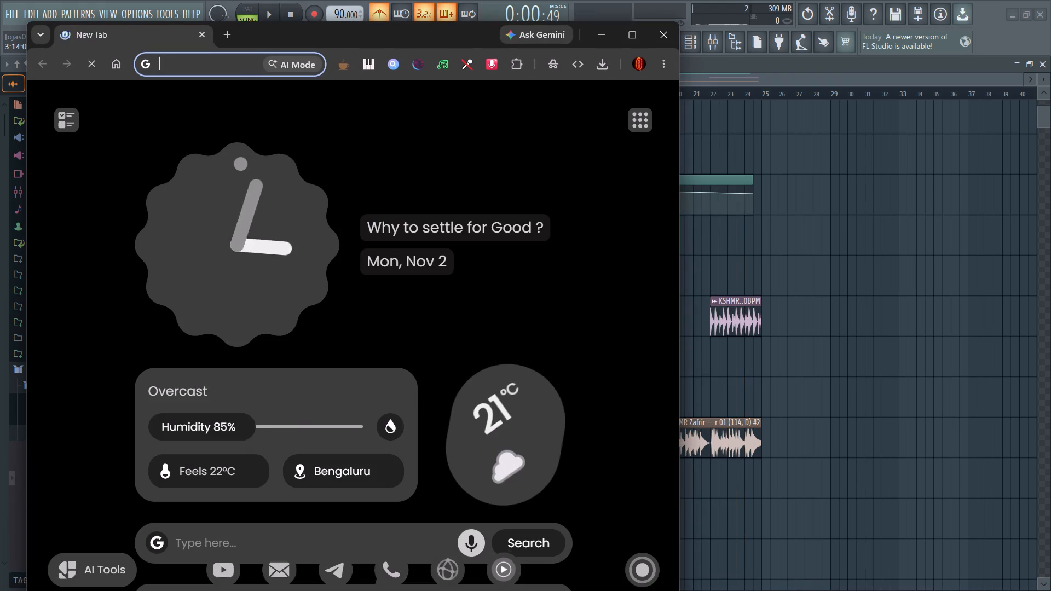
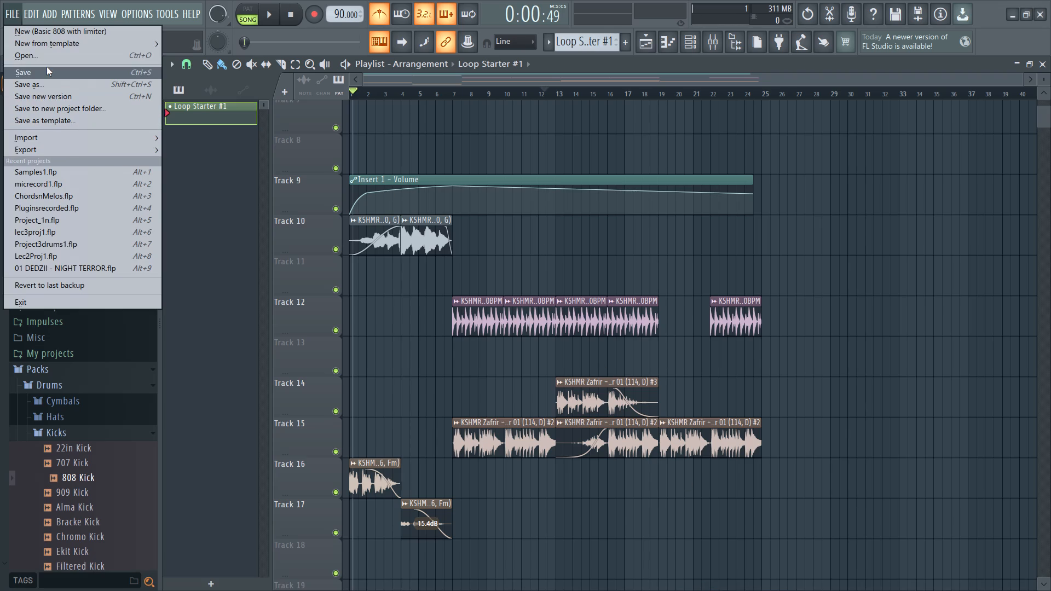
click(43, 48)
click(45, 56)
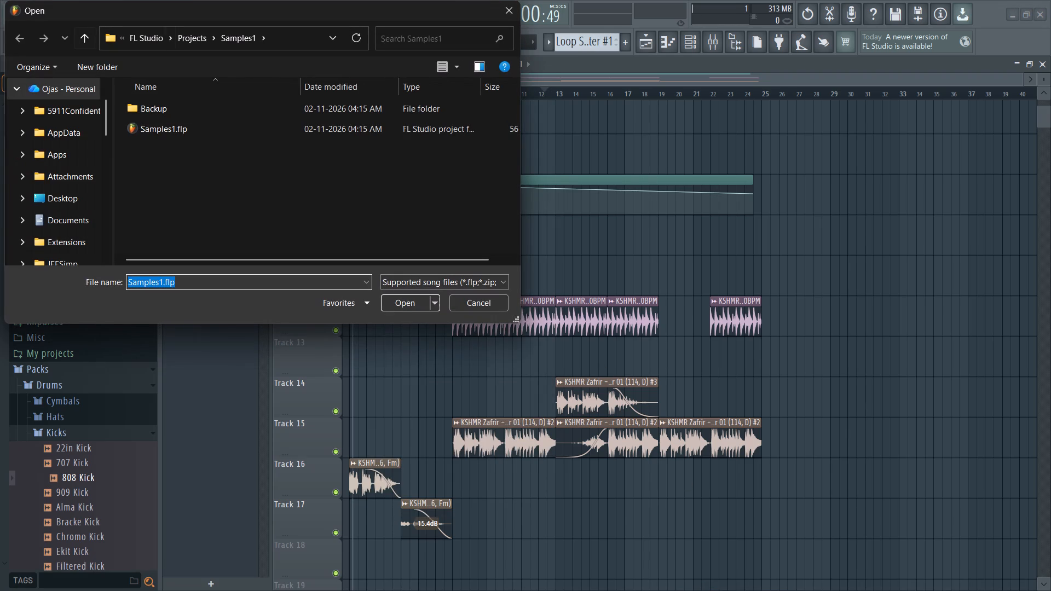
click(188, 42)
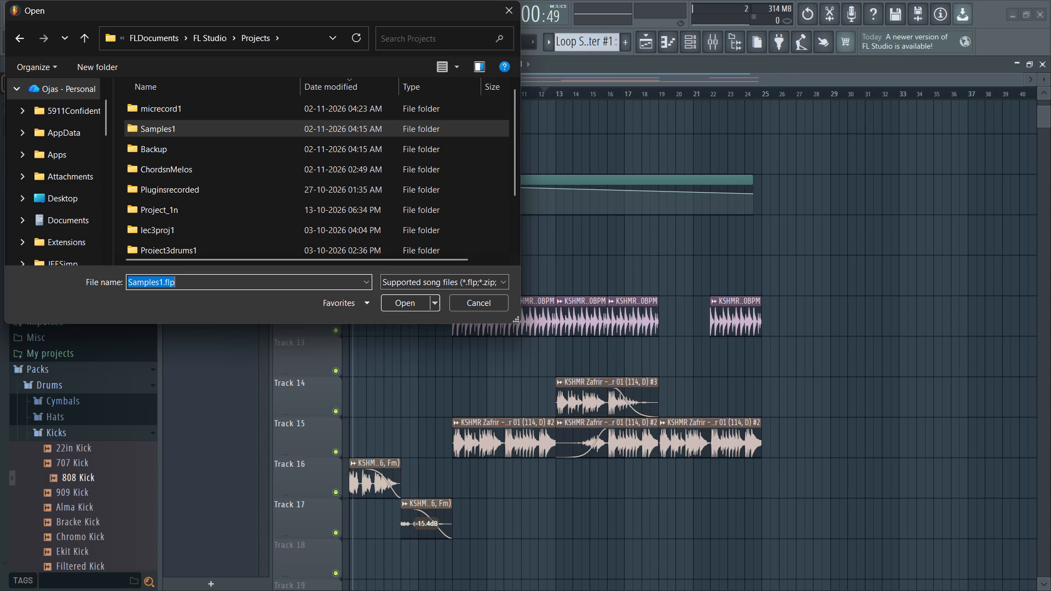
click(178, 107)
click(178, 107)
double_click(186, 144)
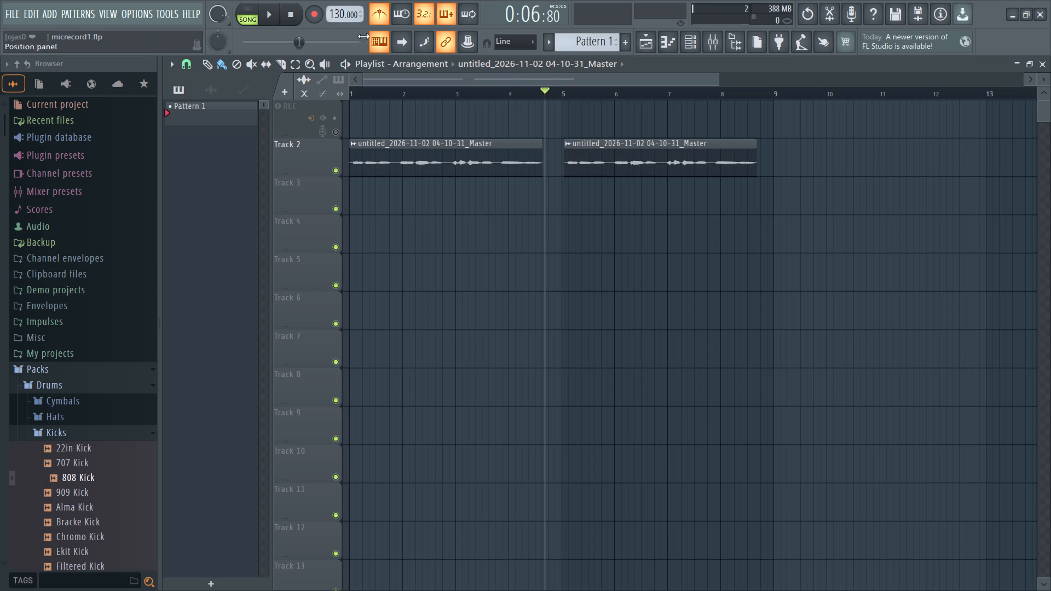
Play the micrecord1 arrangement and move playback back to about bar 3.
click(355, 65)
click(348, 65)
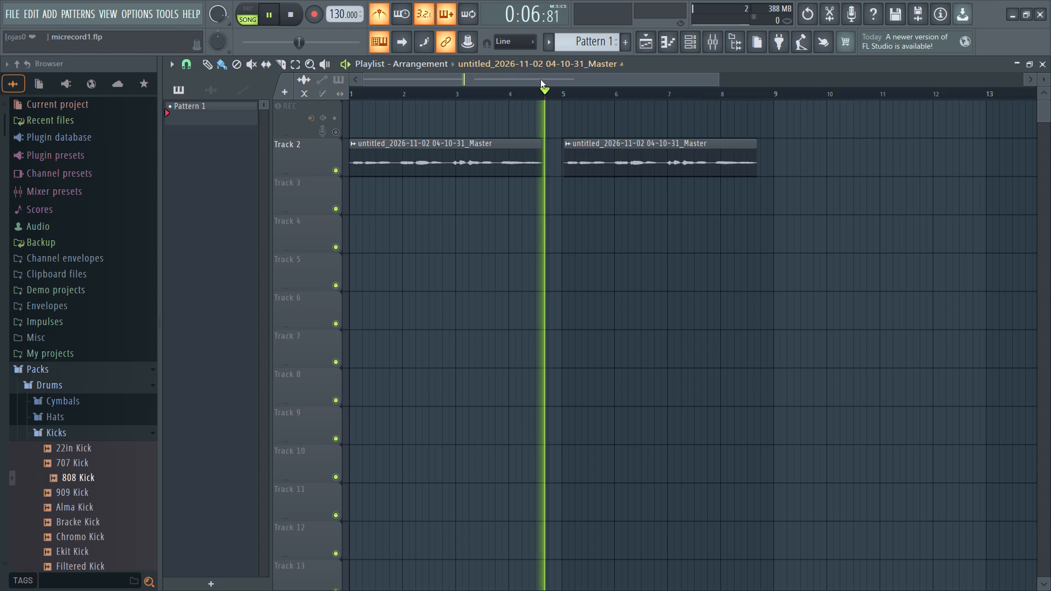
drag(543, 89, 470, 100)
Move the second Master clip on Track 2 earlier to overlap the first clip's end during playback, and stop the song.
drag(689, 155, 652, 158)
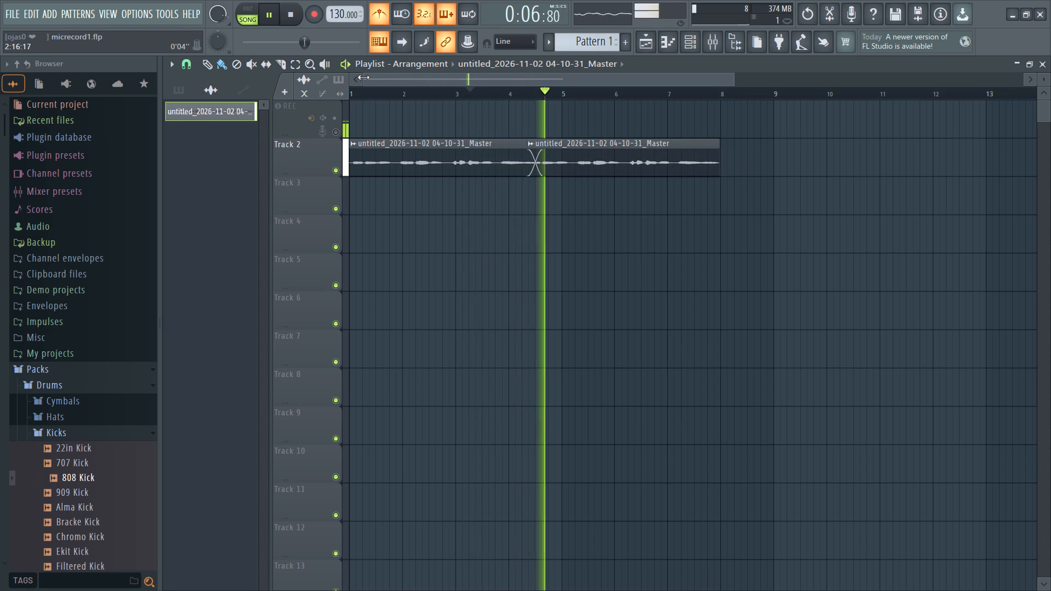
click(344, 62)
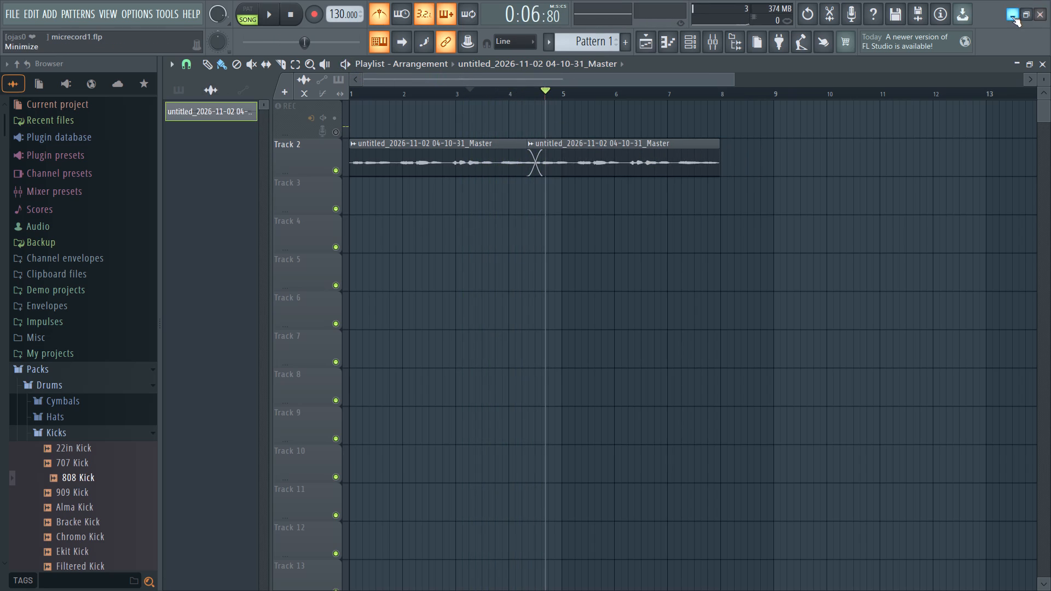
Create a new project from the Basic 808 with limiter template, discarding the changes to micrecord1.flp.
click(9, 10)
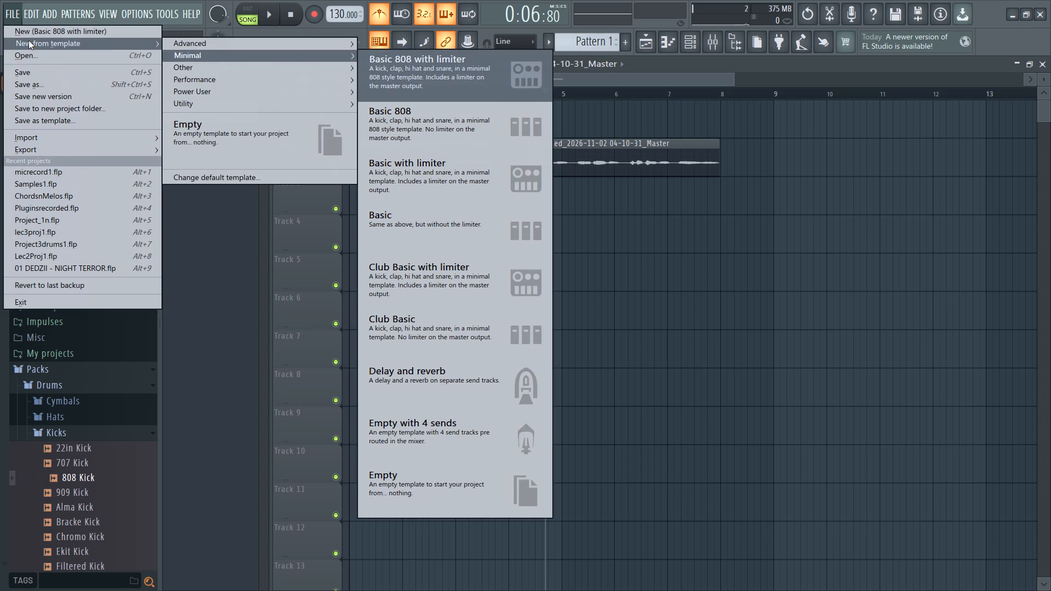
click(93, 27)
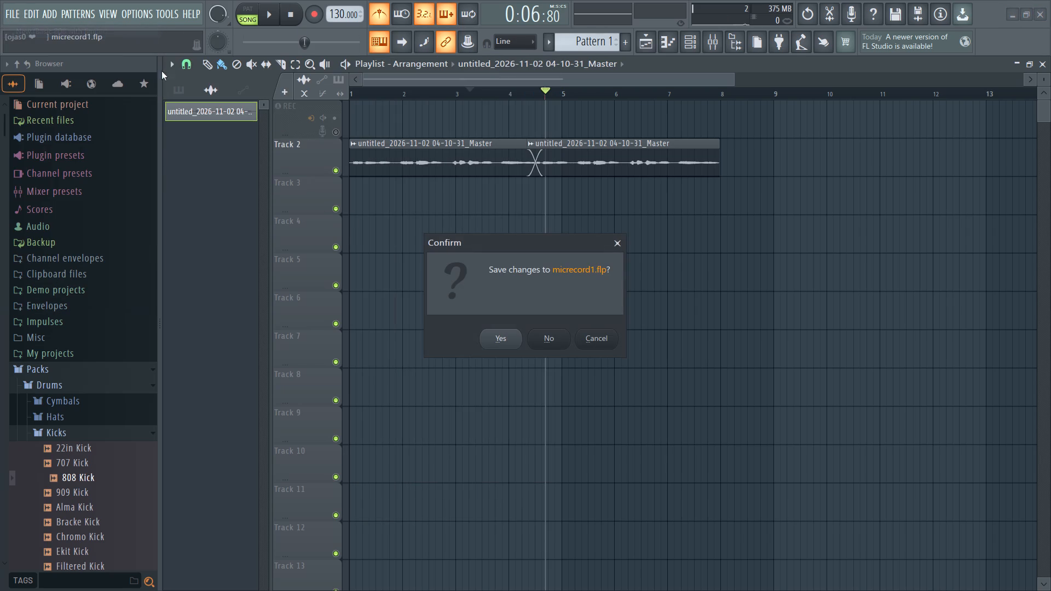
click(546, 341)
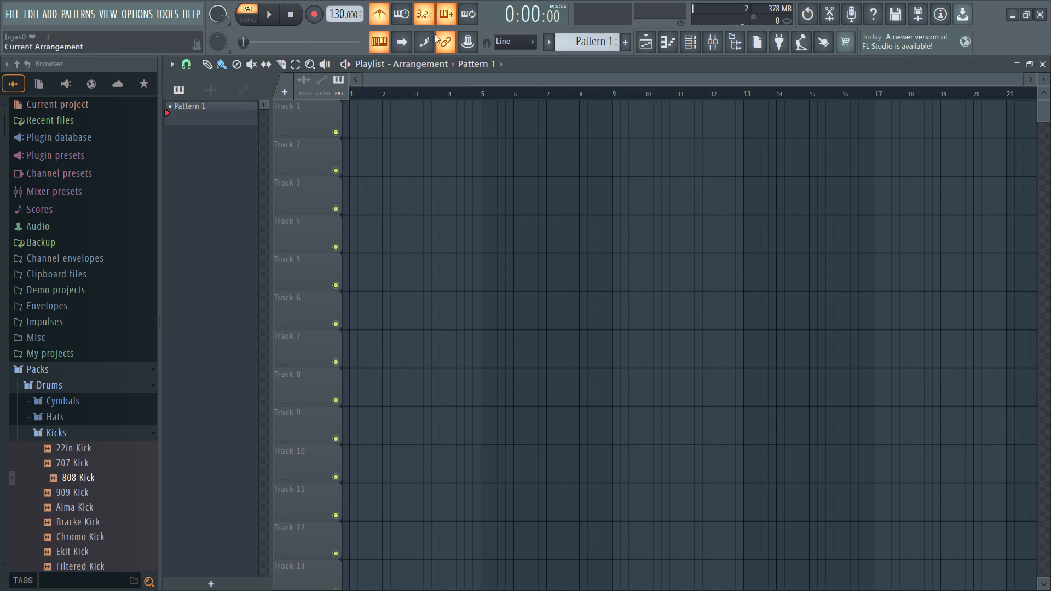
Set the audio input of mixer Insert 1 to mono In 1 and switch the track to external input only.
click(709, 45)
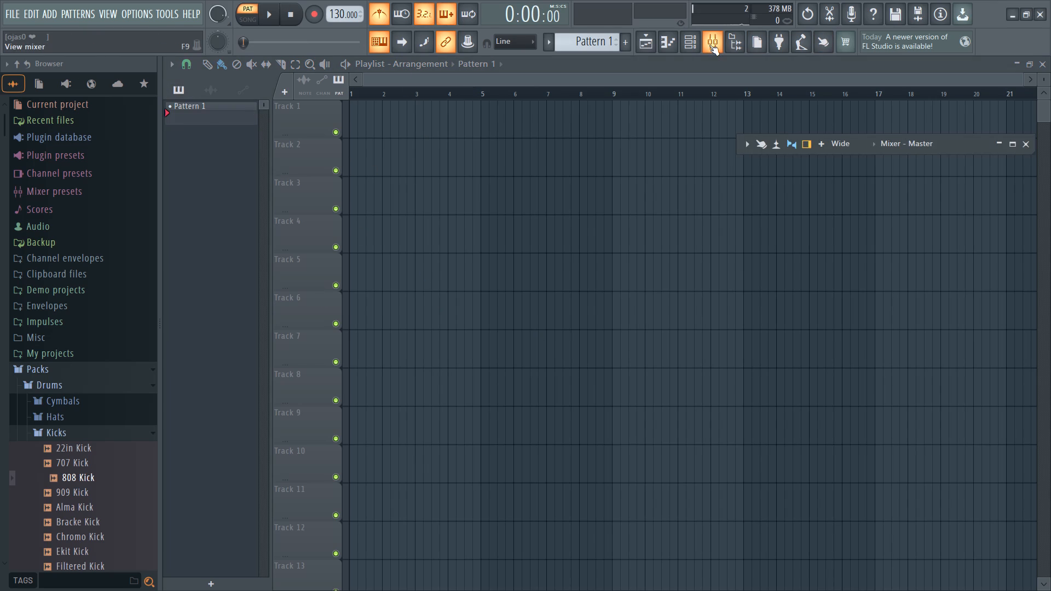
click(1010, 146)
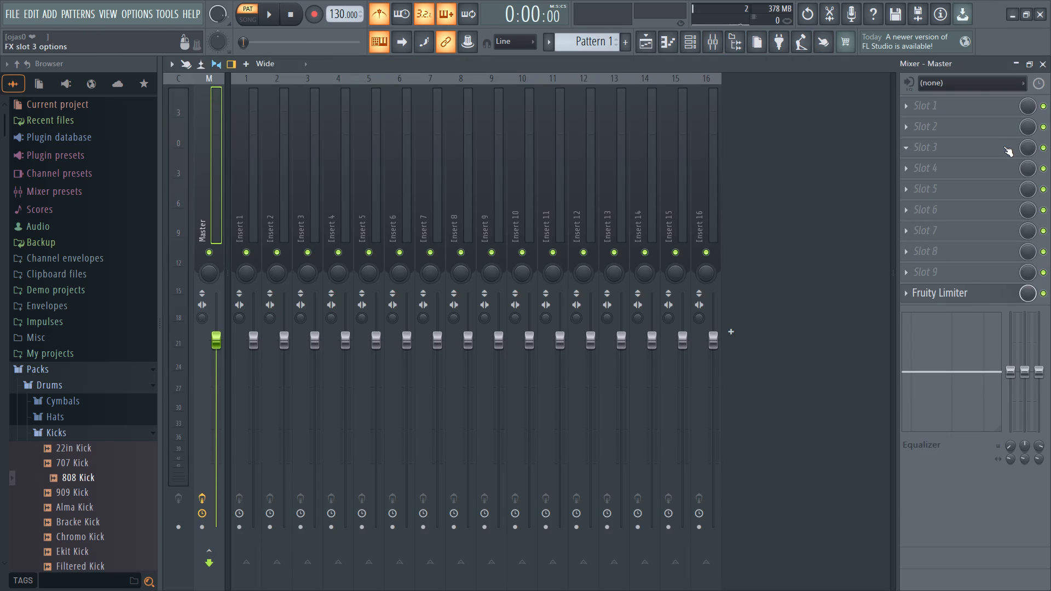
click(1033, 67)
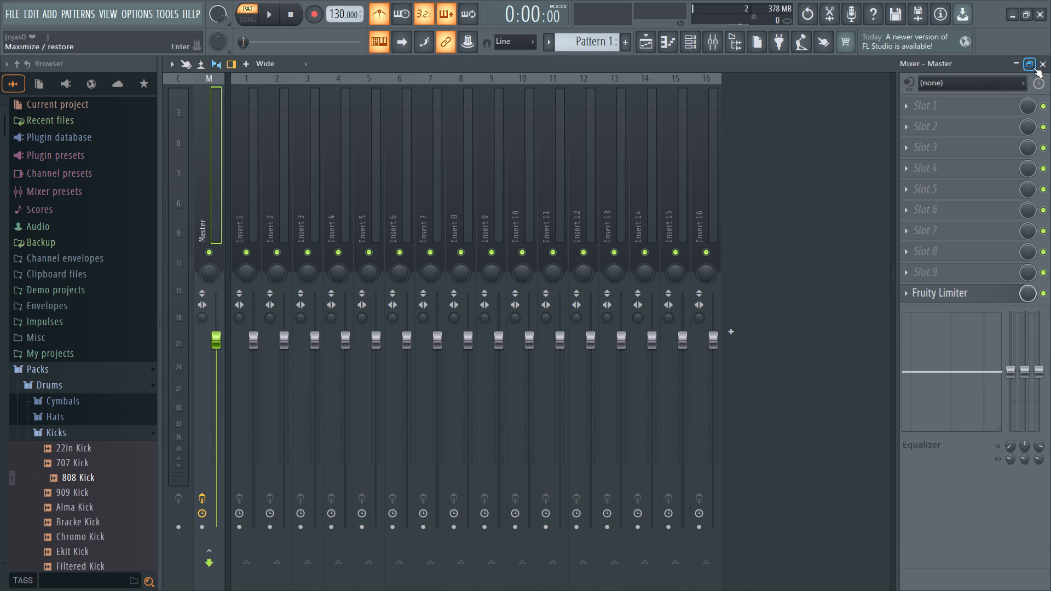
click(999, 144)
drag(912, 142, 918, 134)
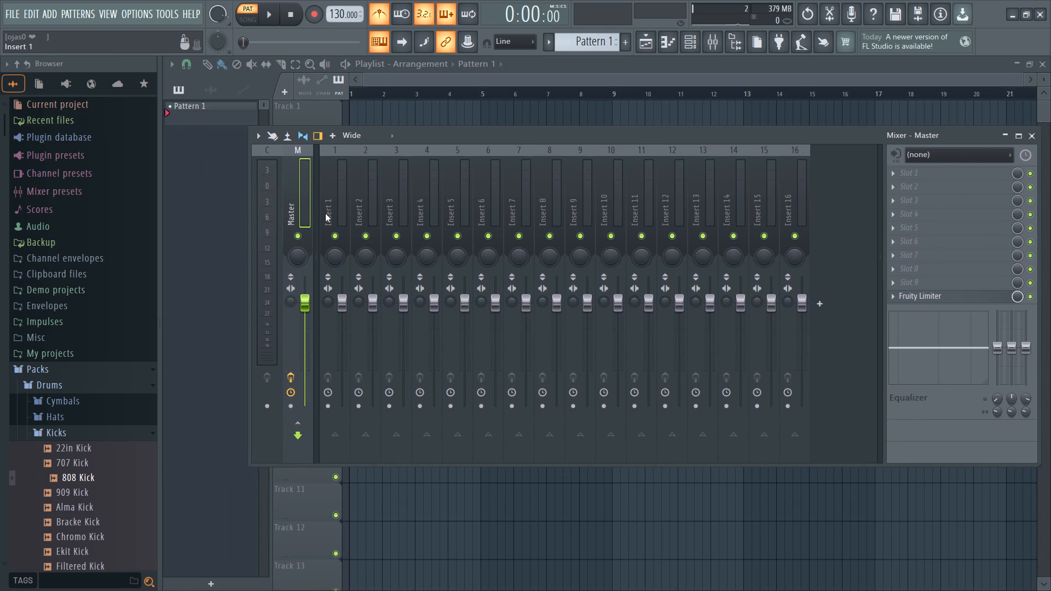
click(325, 213)
click(969, 157)
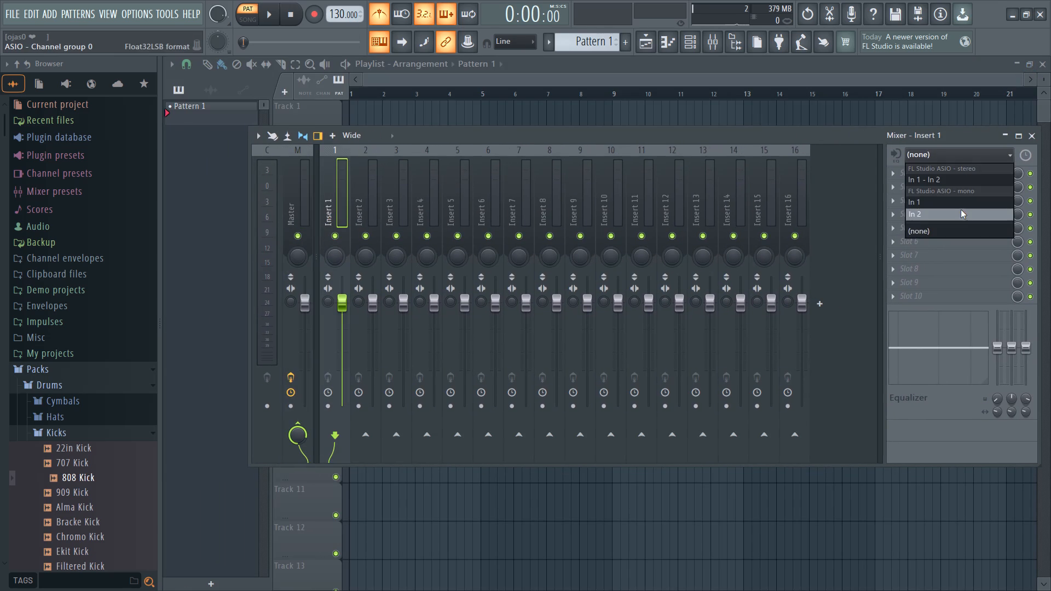
click(952, 202)
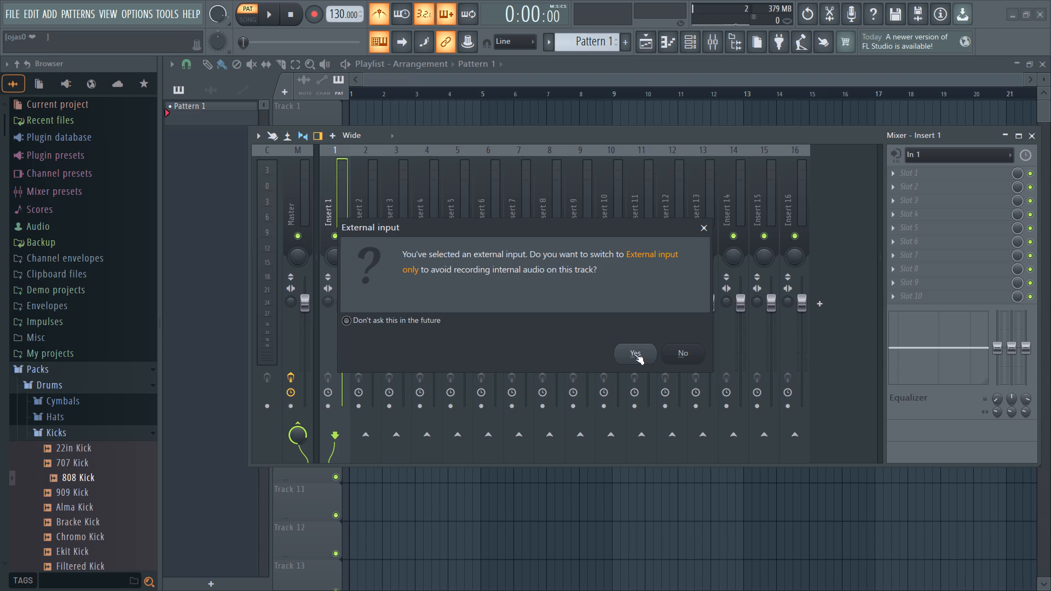
click(634, 354)
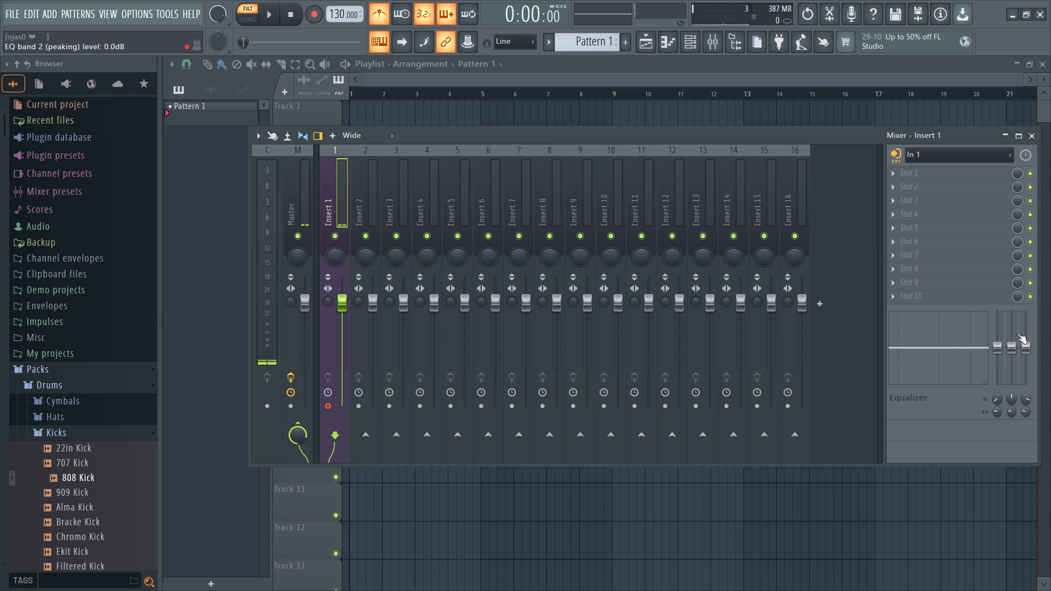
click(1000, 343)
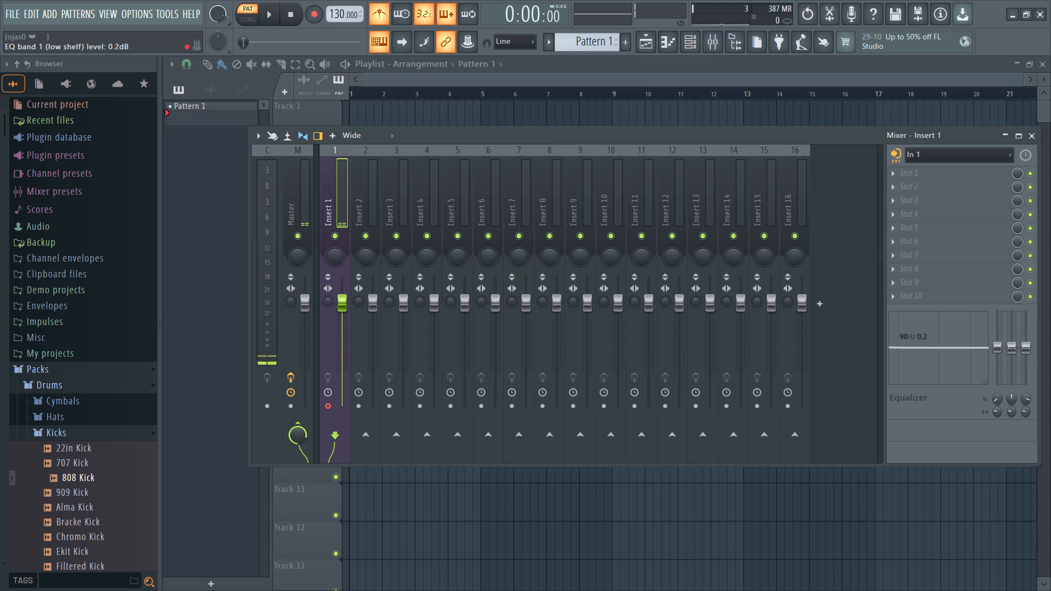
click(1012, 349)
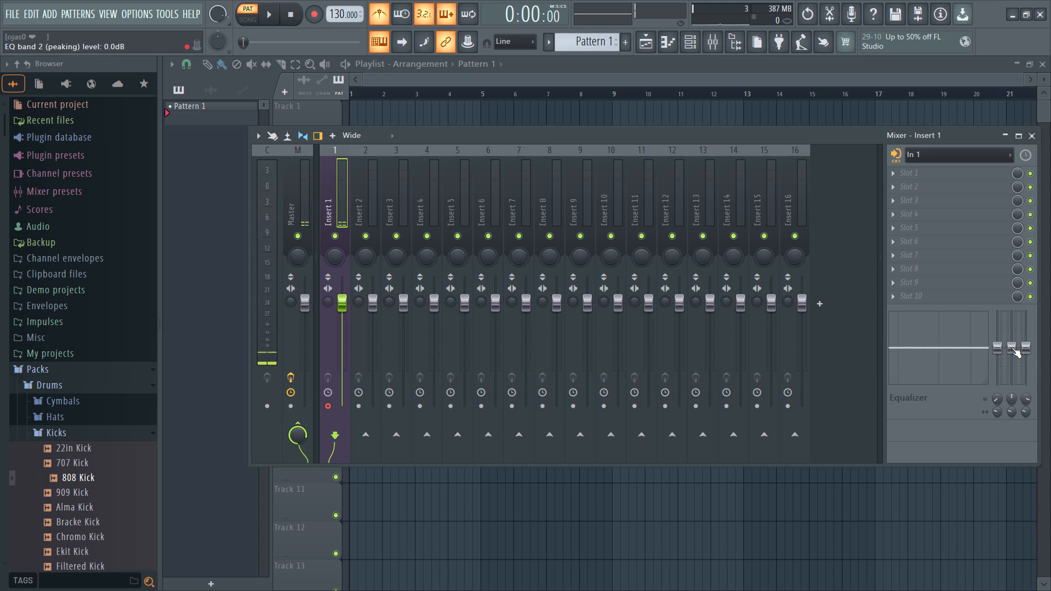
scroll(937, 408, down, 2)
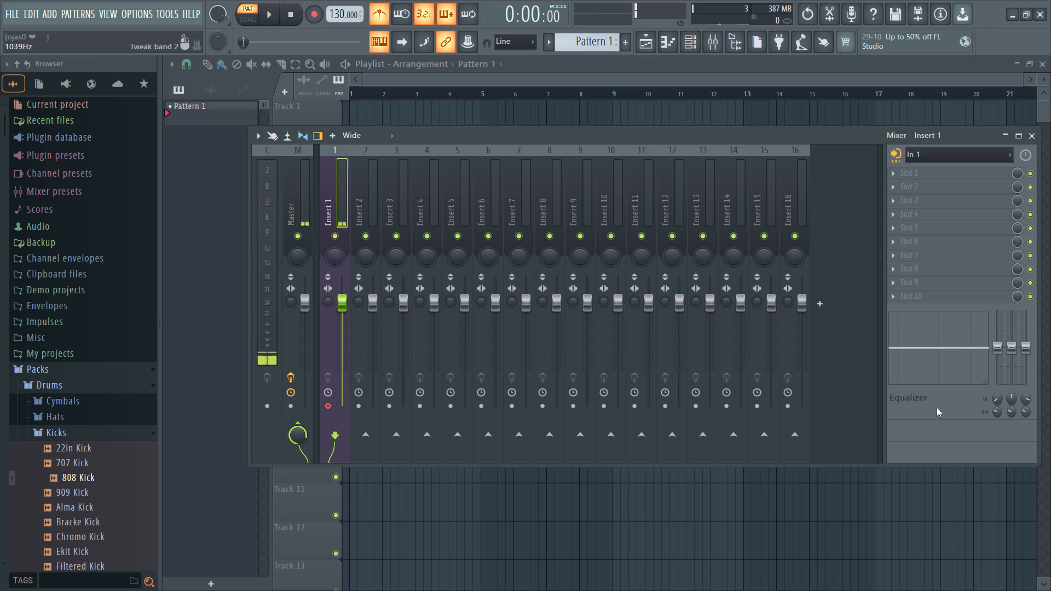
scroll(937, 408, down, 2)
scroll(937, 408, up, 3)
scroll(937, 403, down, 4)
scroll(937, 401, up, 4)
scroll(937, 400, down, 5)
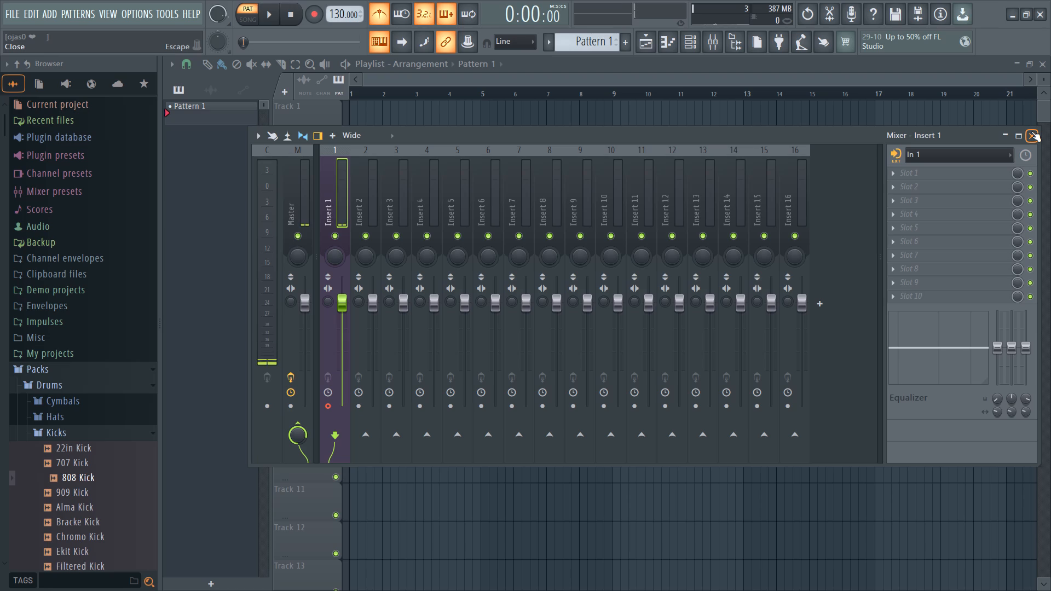
Collapse the mixer, then repeatedly play and pause the empty arrangement, moving the playhead back to bar 1 between tries to test it.
click(998, 133)
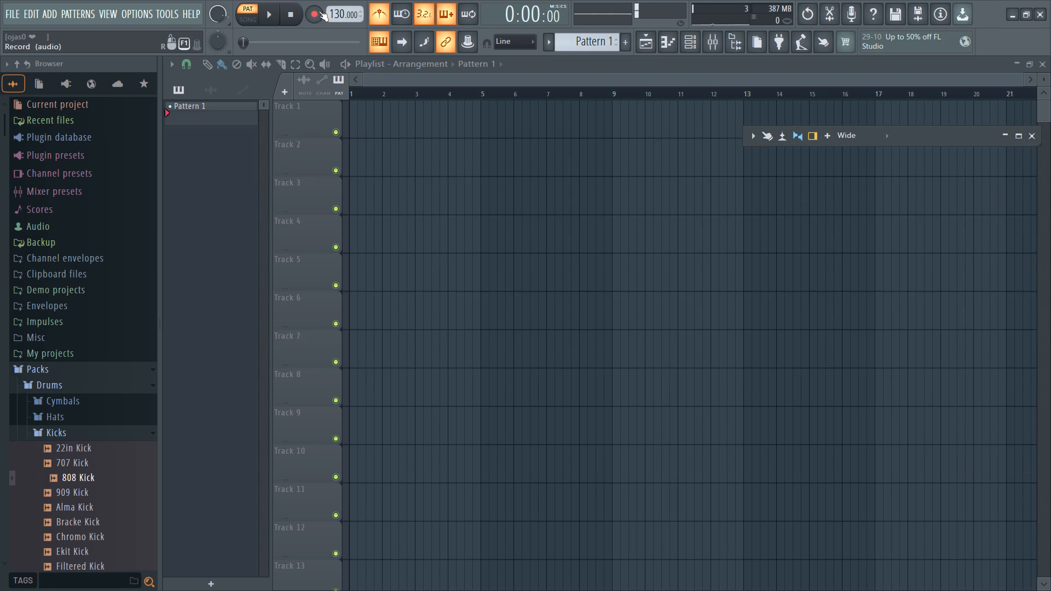
scroll(407, 211, up, 4)
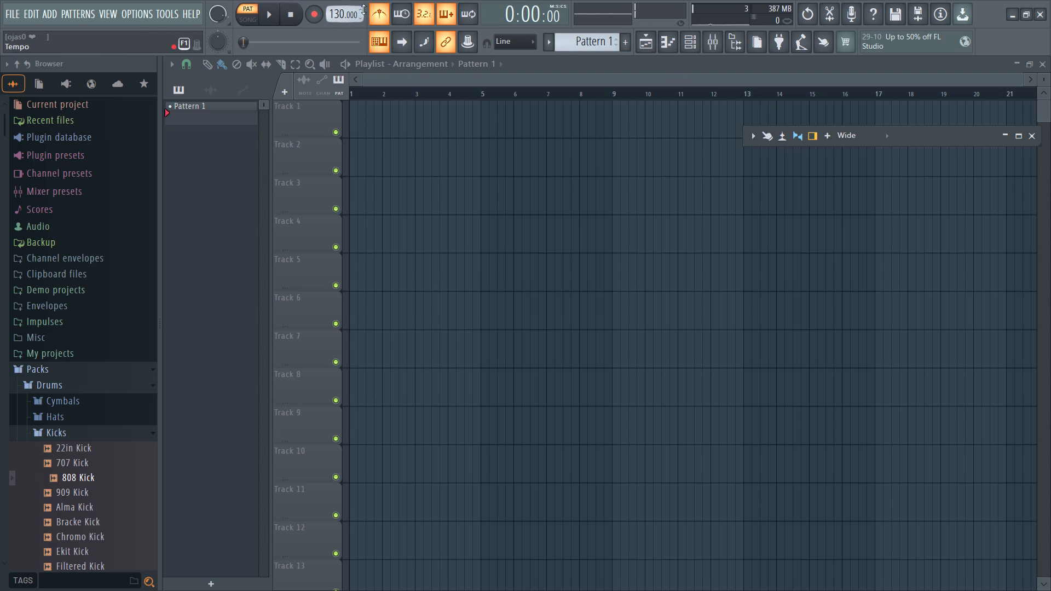
click(343, 62)
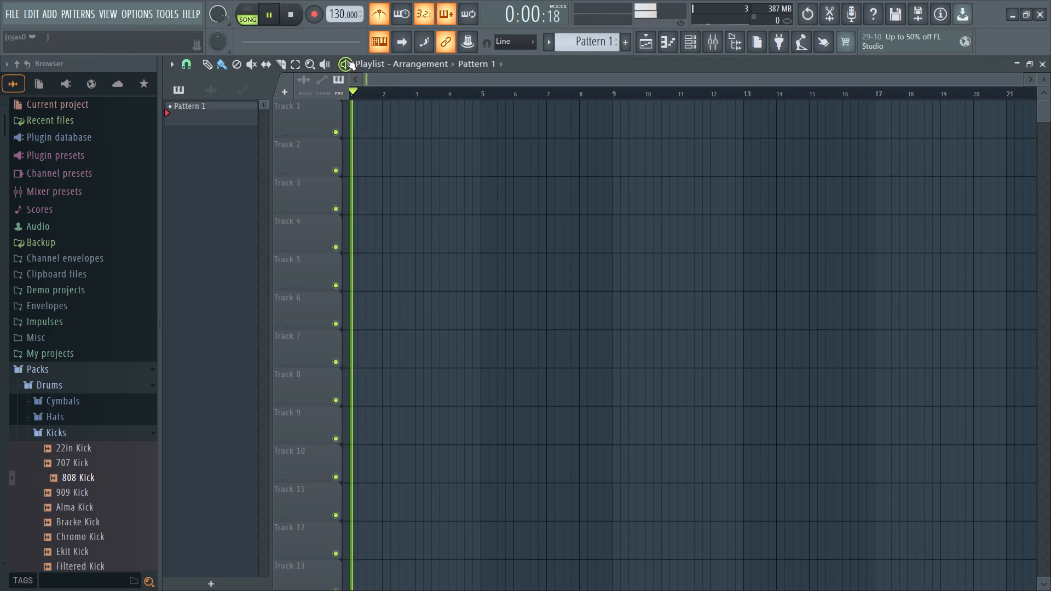
click(346, 60)
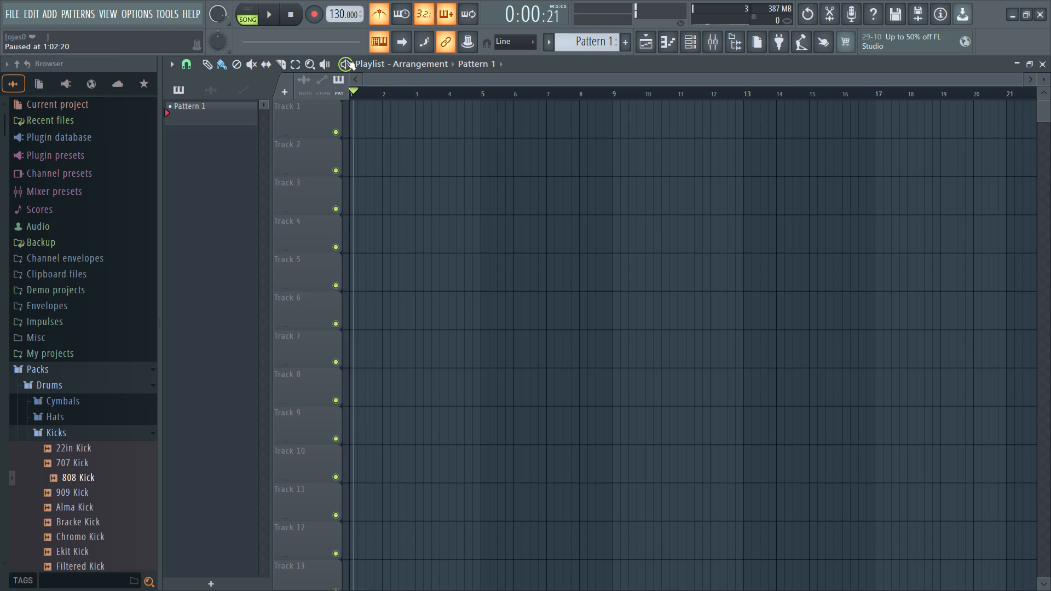
drag(355, 95, 317, 97)
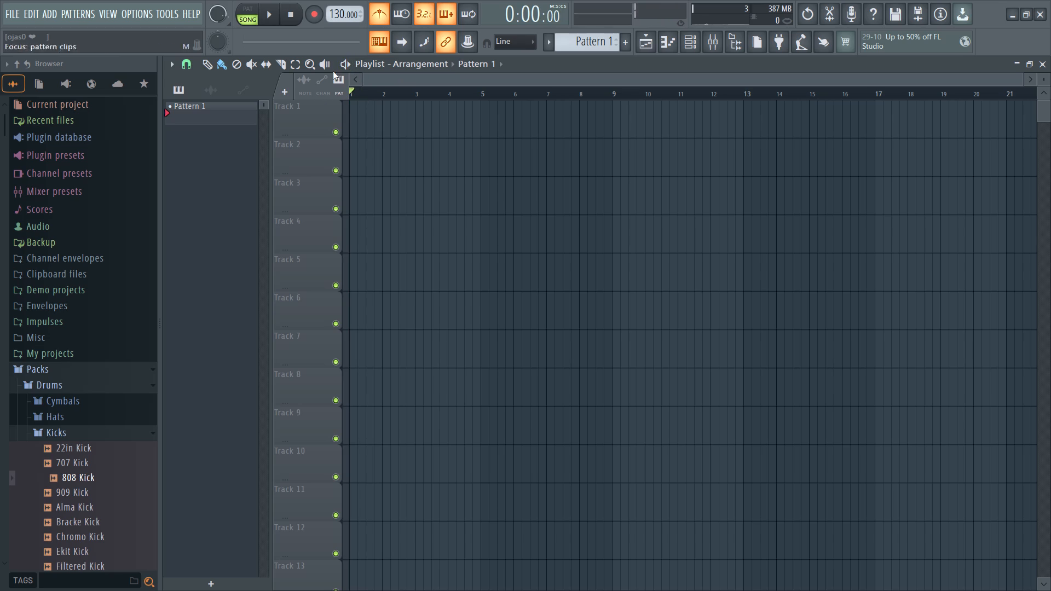
click(348, 61)
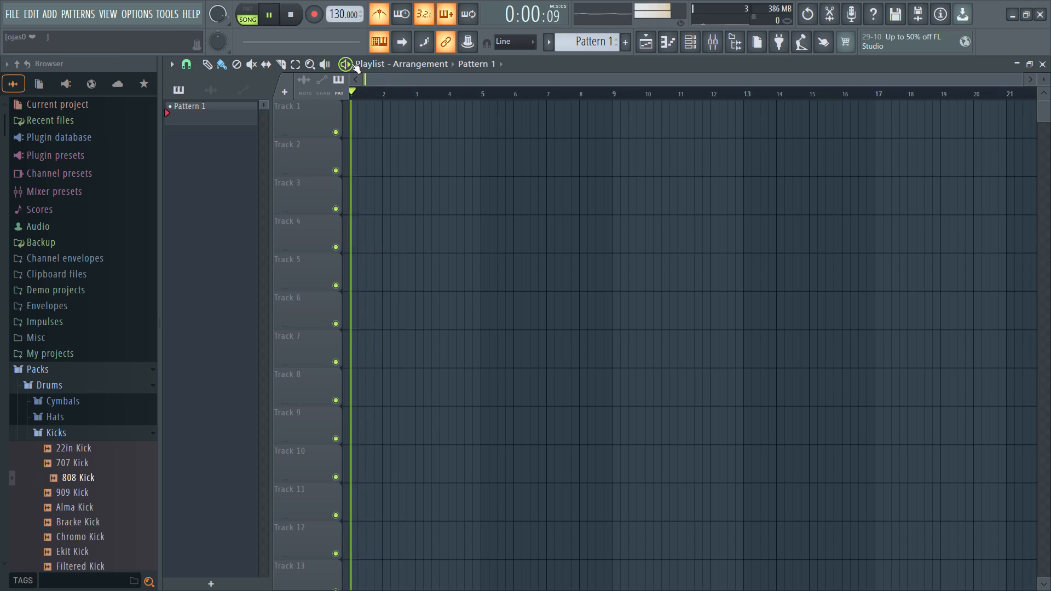
drag(372, 90, 326, 90)
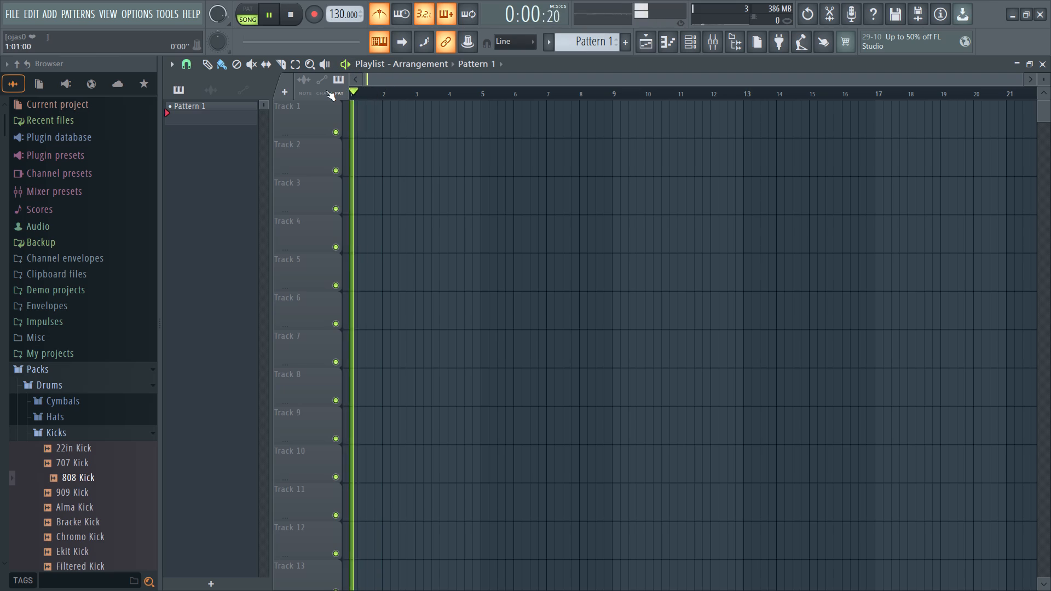
drag(326, 90, 328, 91)
drag(363, 91, 384, 94)
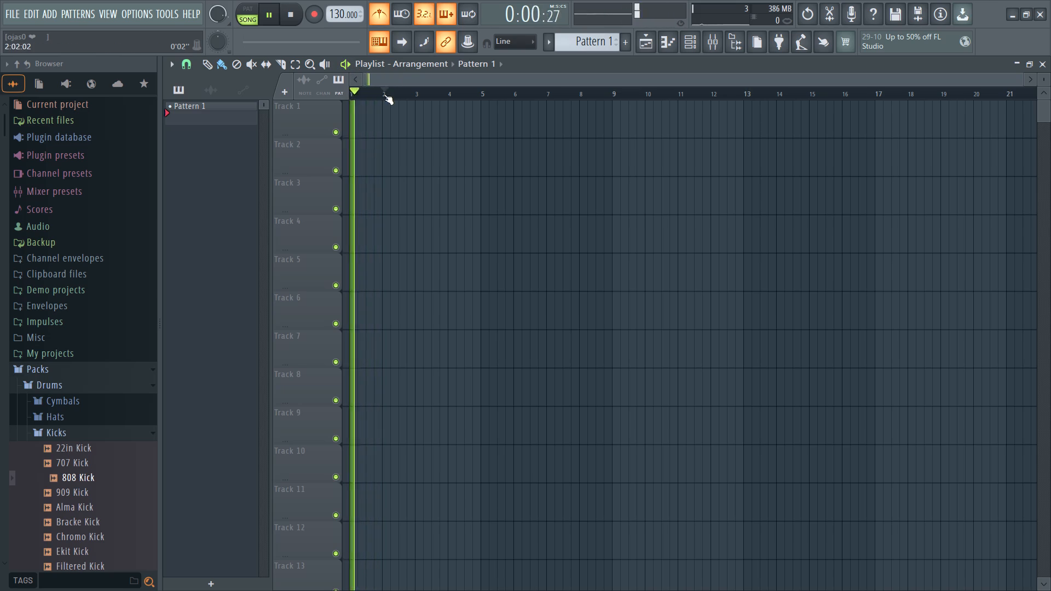
drag(384, 94, 326, 90)
click(340, 63)
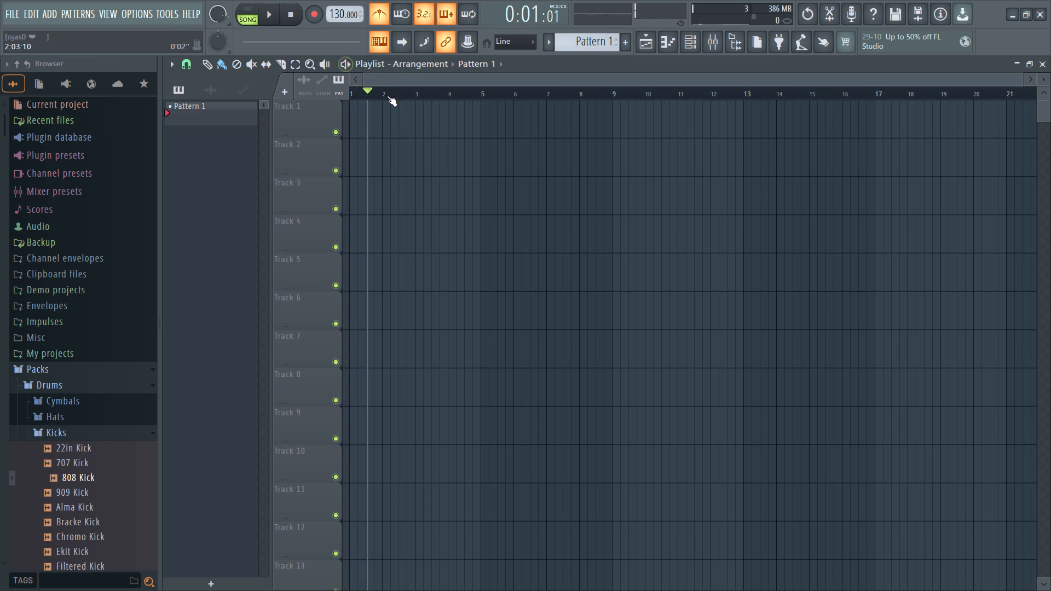
drag(374, 92, 321, 91)
click(345, 64)
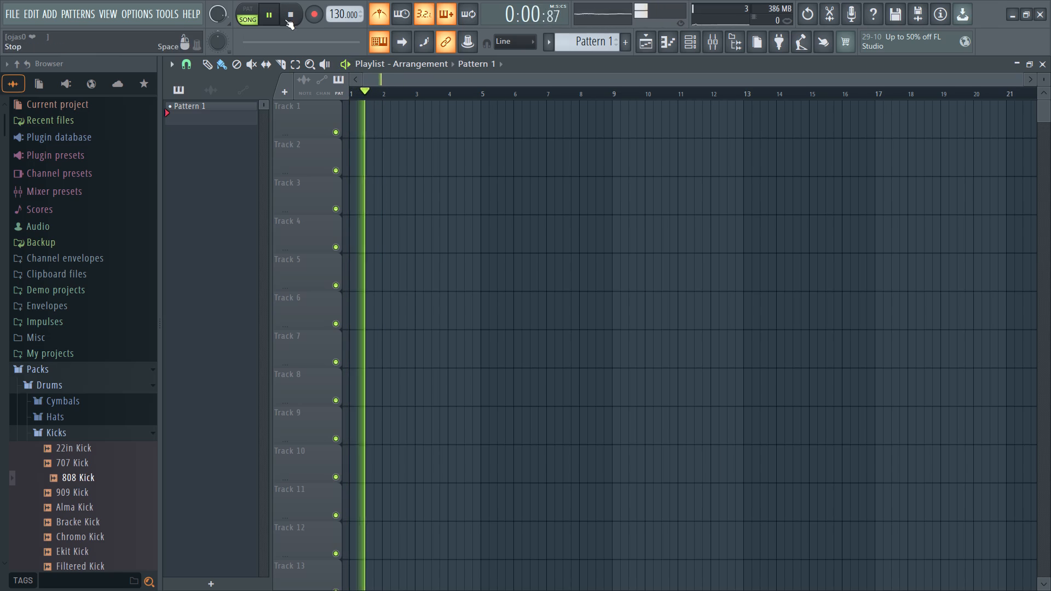
click(343, 67)
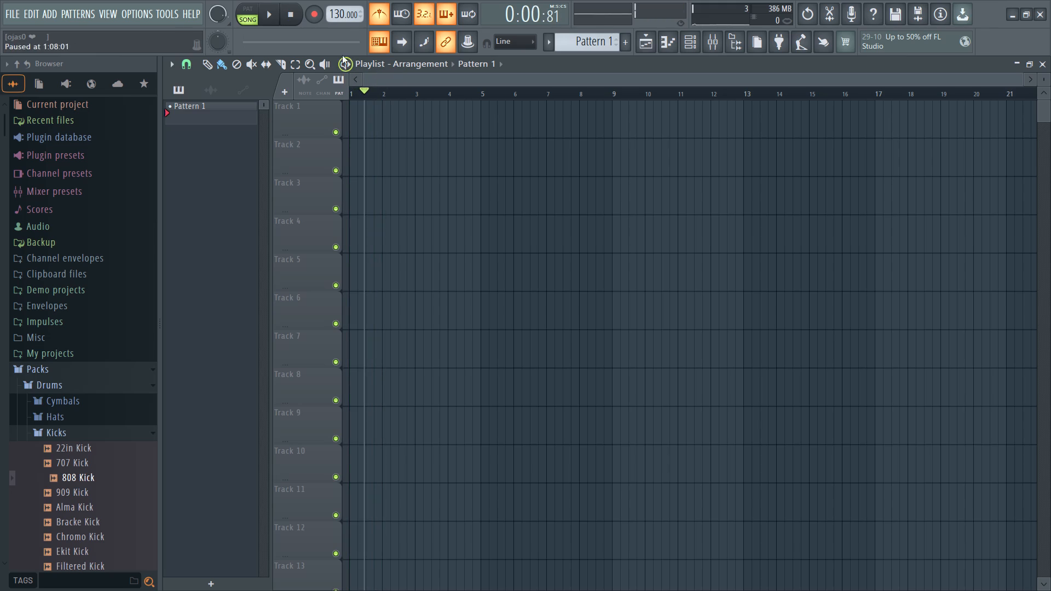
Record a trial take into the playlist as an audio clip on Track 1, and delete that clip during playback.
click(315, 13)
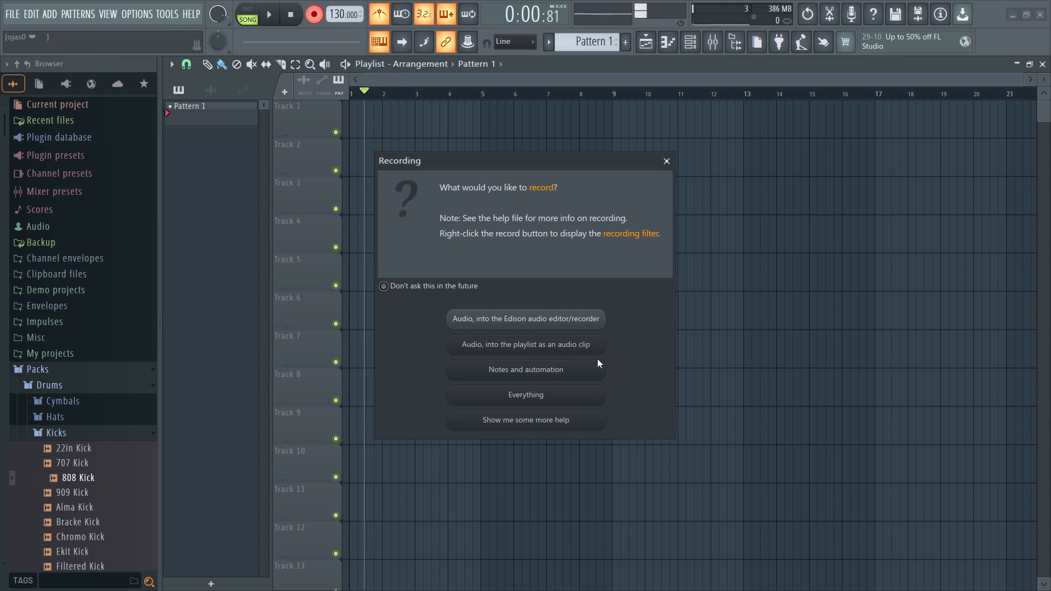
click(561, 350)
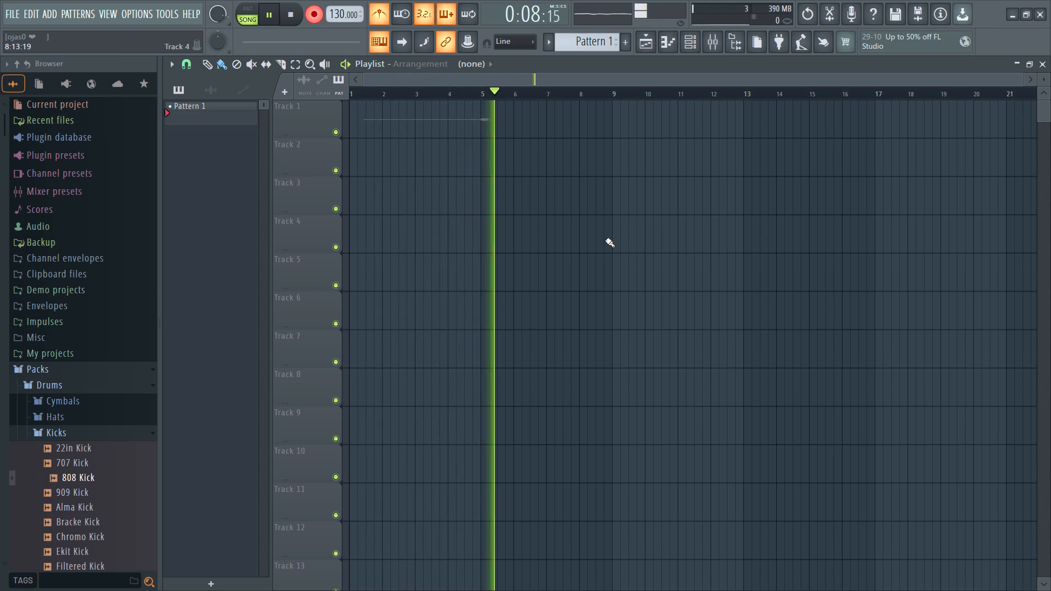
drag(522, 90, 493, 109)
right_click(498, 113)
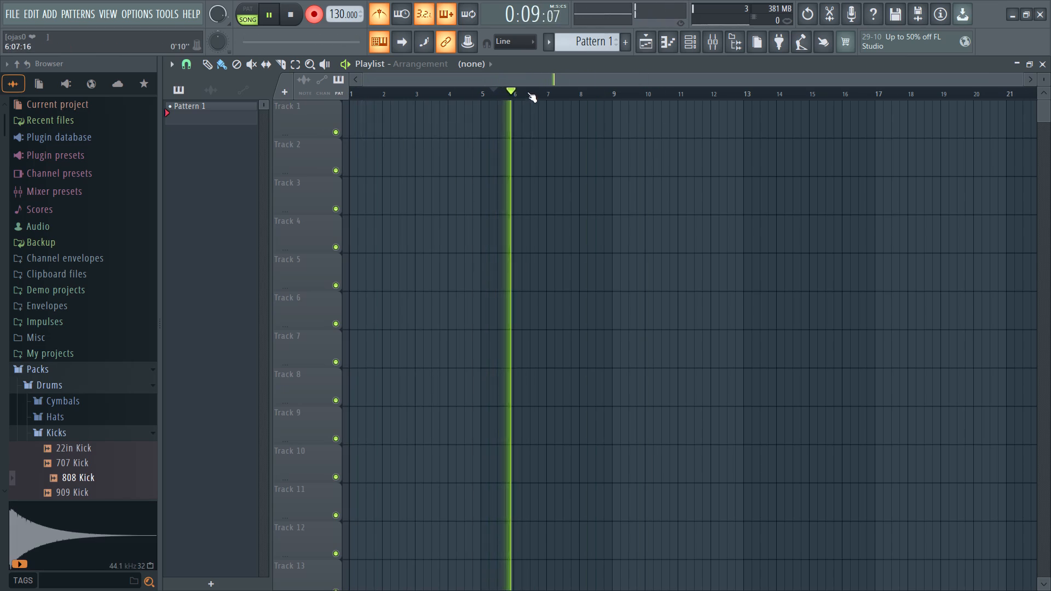
Pause playback, disarm recording and return the playhead to bar 1.
drag(517, 91, 100, 116)
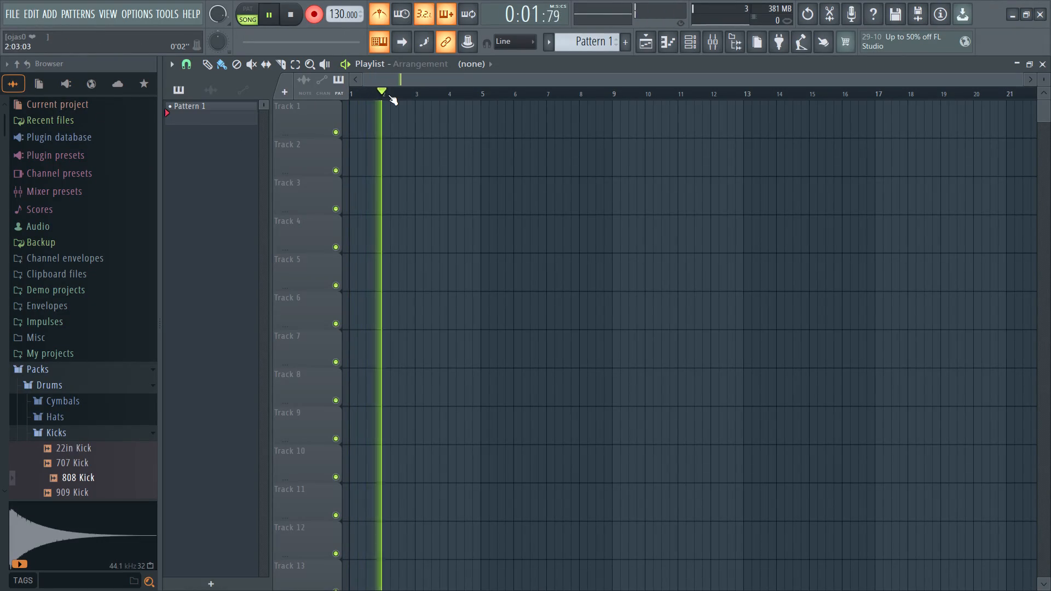
click(339, 60)
click(311, 10)
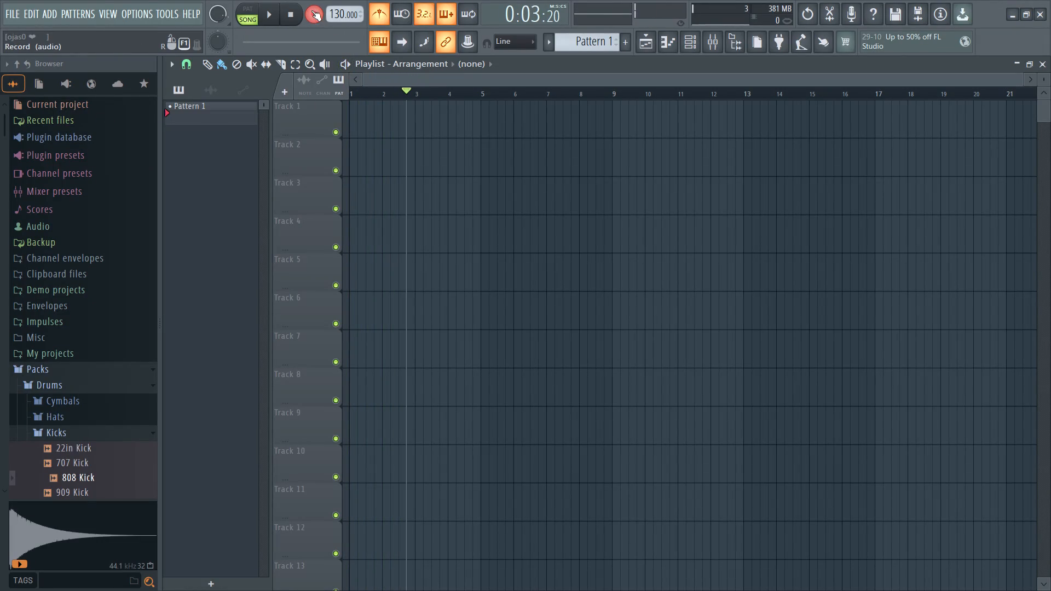
drag(392, 92, 320, 93)
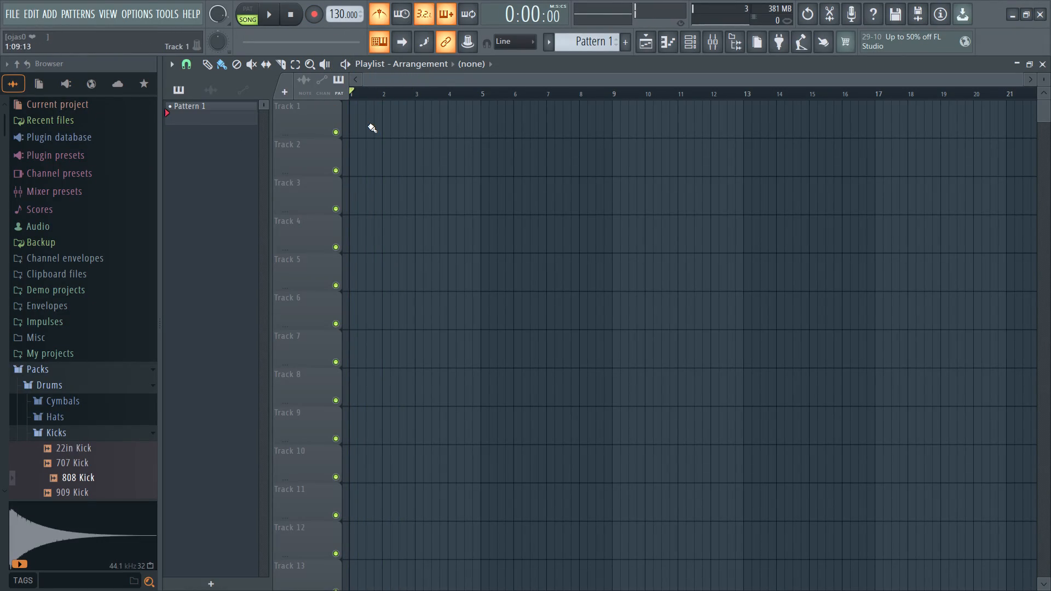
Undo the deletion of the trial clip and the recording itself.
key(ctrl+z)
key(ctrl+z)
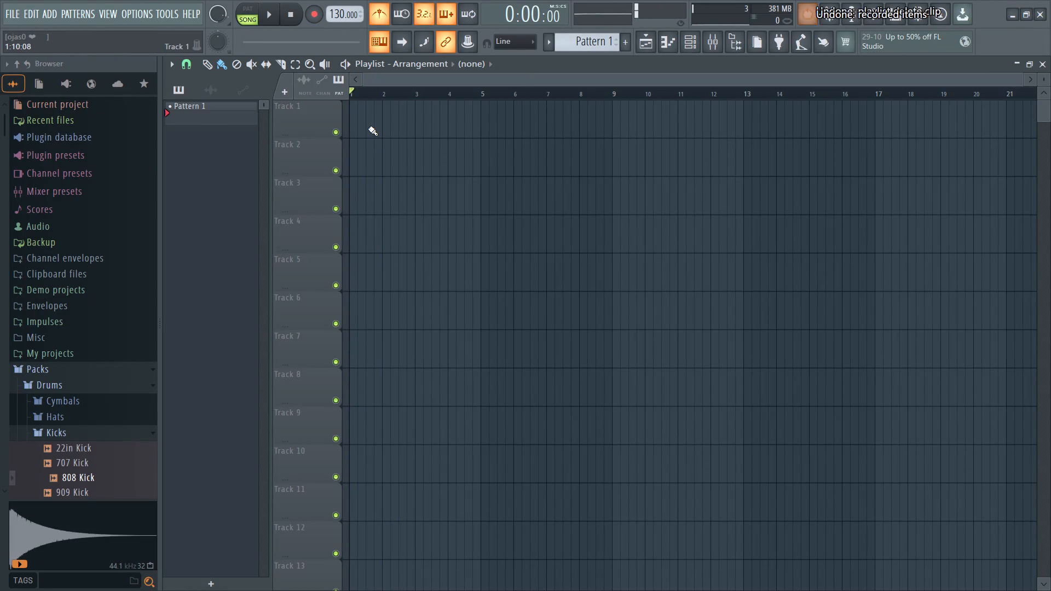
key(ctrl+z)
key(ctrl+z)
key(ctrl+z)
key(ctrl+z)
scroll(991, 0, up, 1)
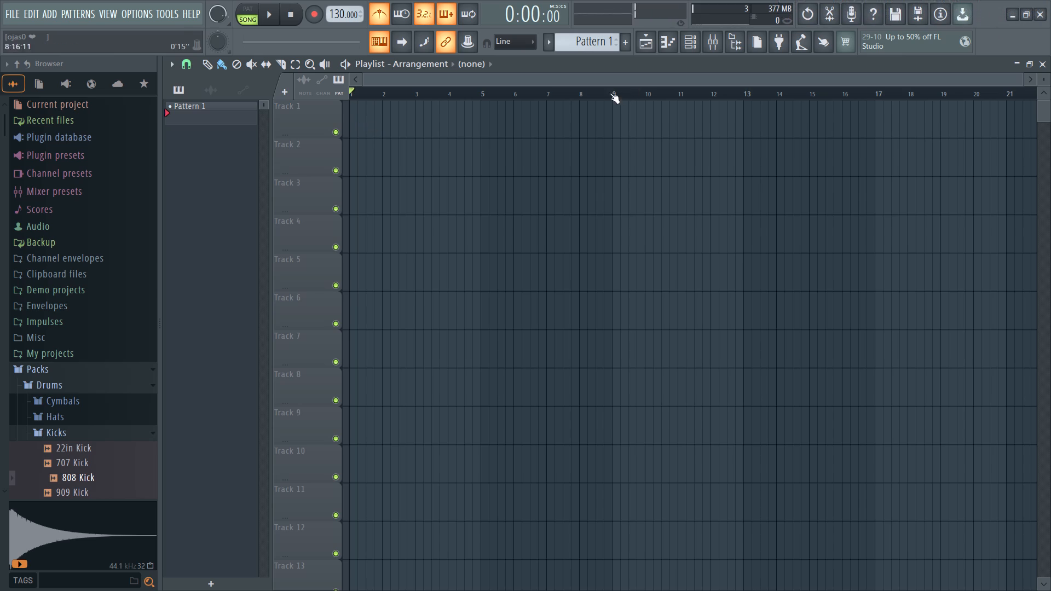
Record about 12.5 bars of audio from bar 1 into the playlist as an audio clip on Track 1, and stop.
click(313, 18)
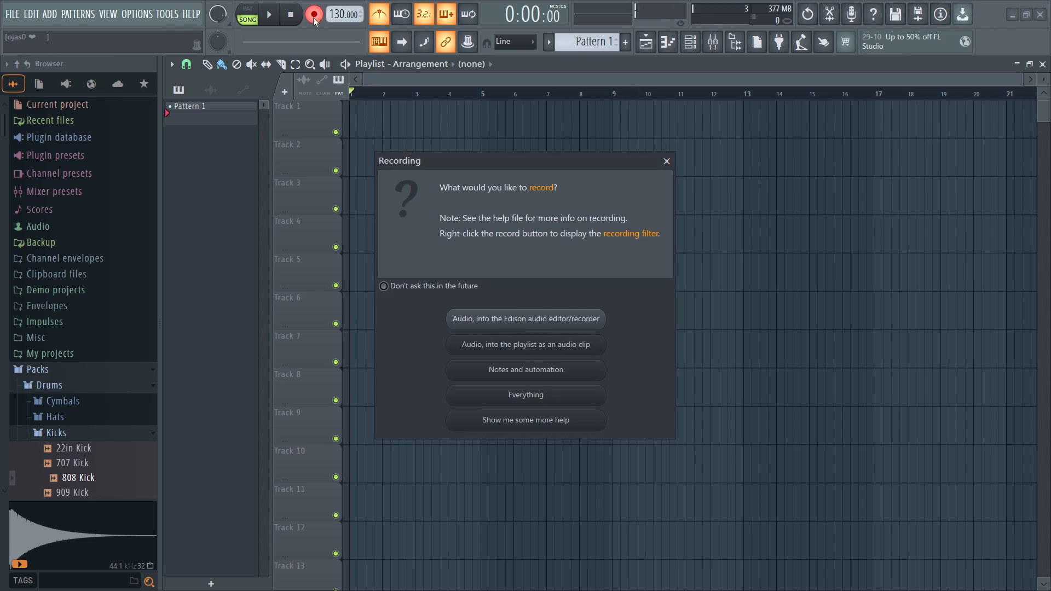
click(523, 344)
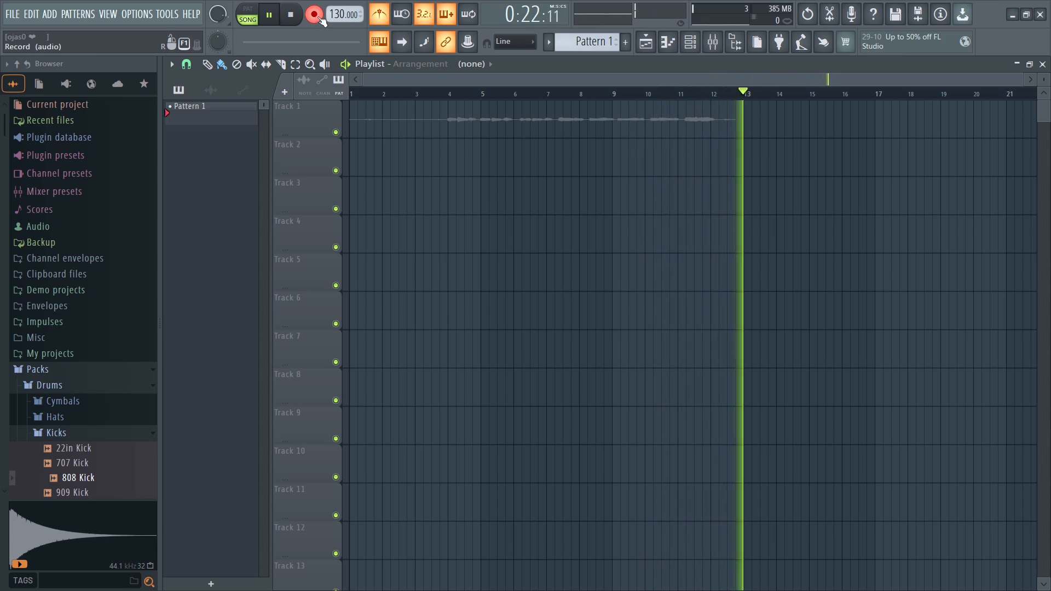
click(287, 12)
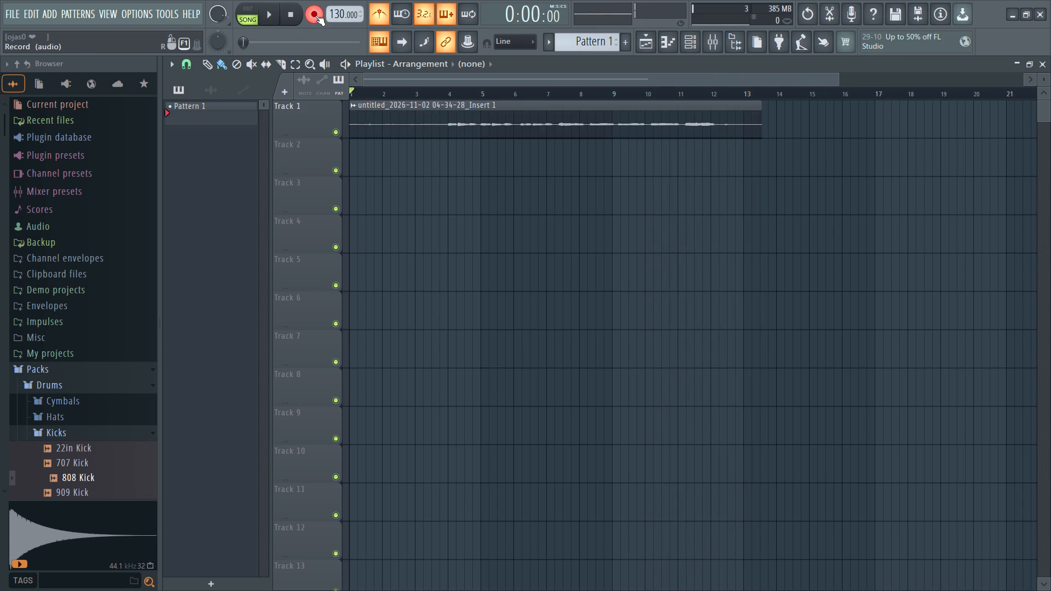
Start playback with recording armed and trim the start of the Track 1 audio clip to bar 4.
click(314, 31)
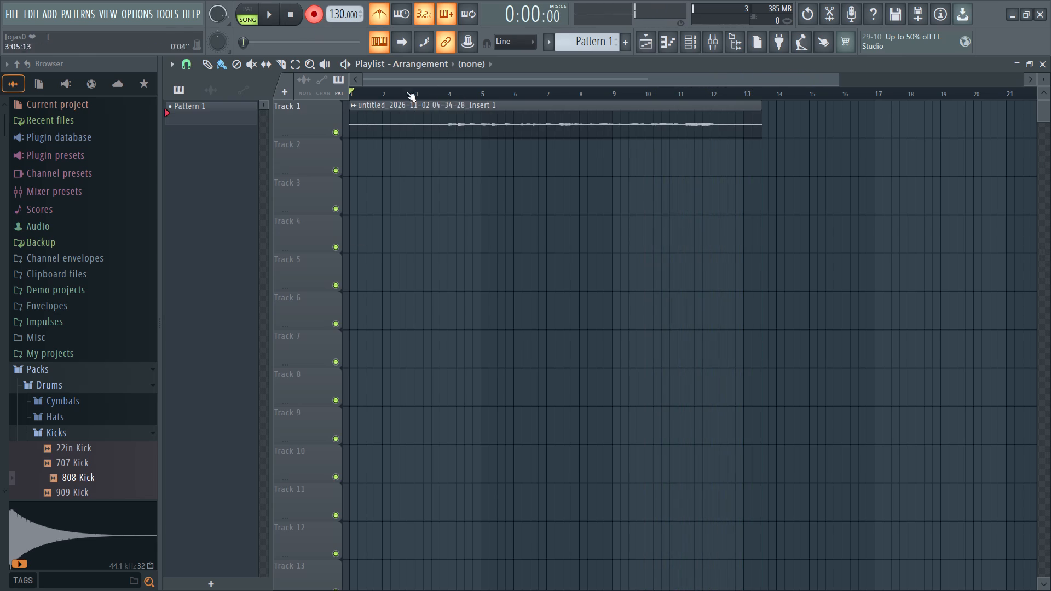
click(345, 66)
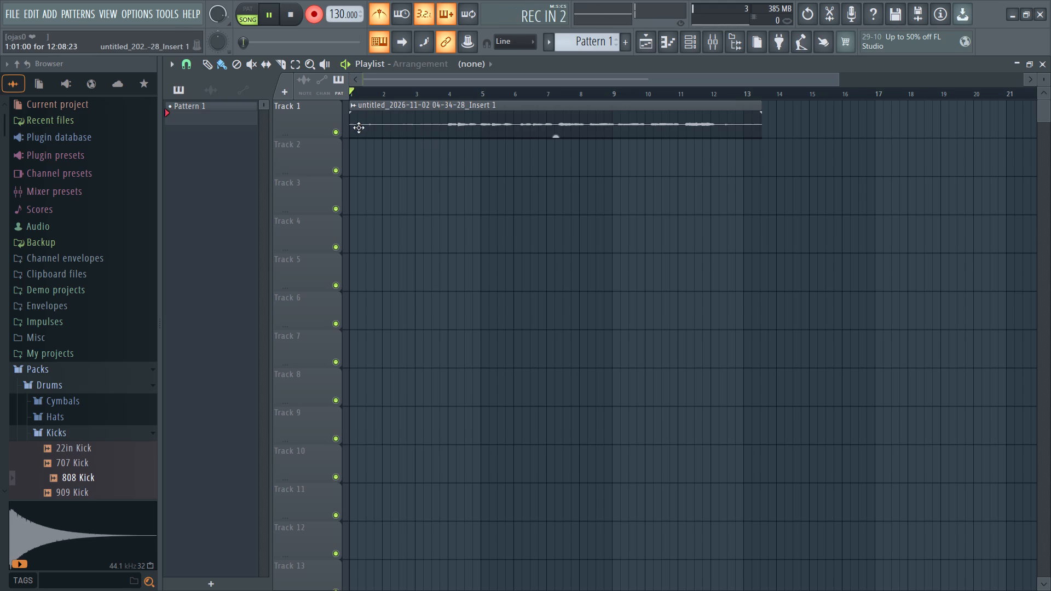
drag(351, 130, 438, 129)
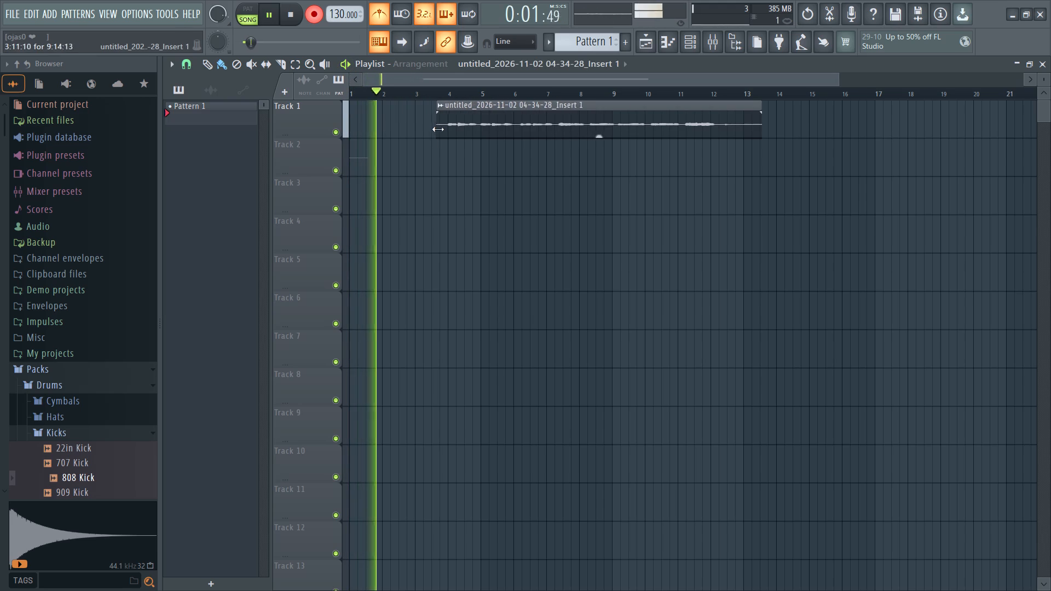
drag(438, 129, 450, 129)
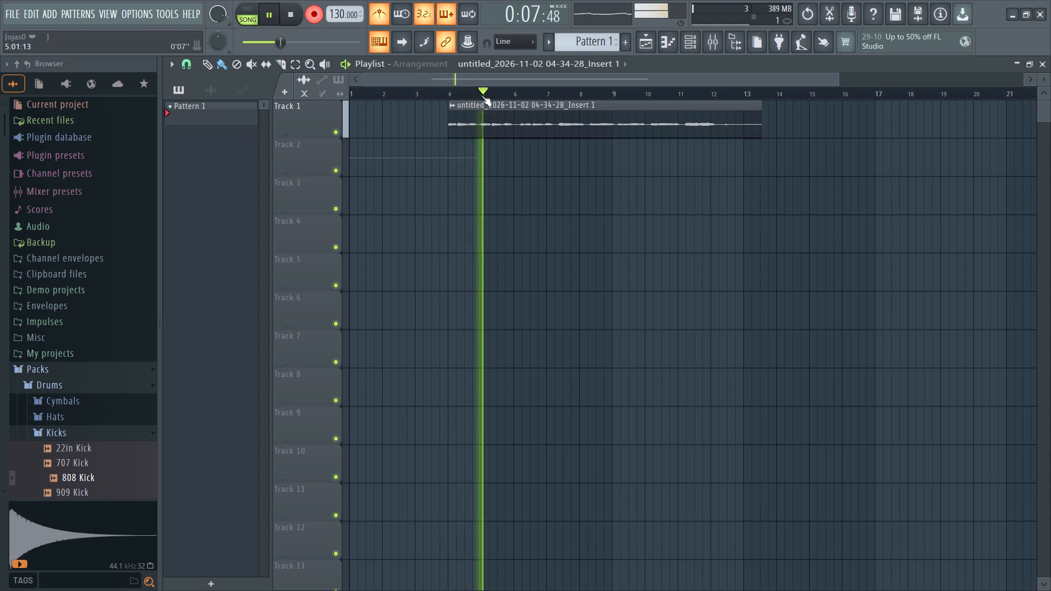
Return the playhead to bar 4 during playback and delete the newly recorded clip on Track 2.
drag(482, 96, 445, 94)
right_click(464, 179)
right_click(449, 166)
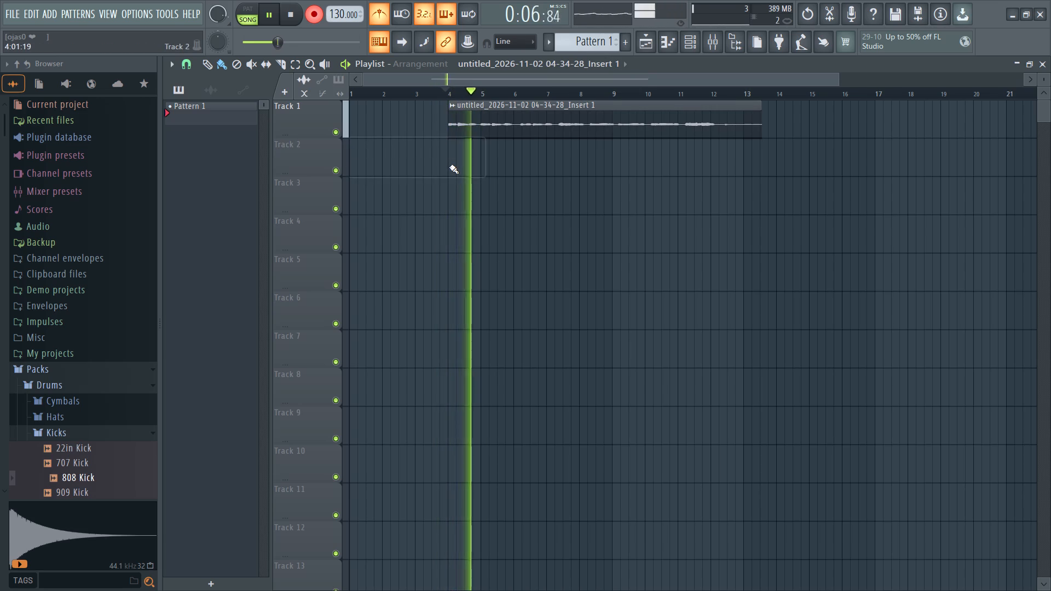
drag(470, 92, 447, 89)
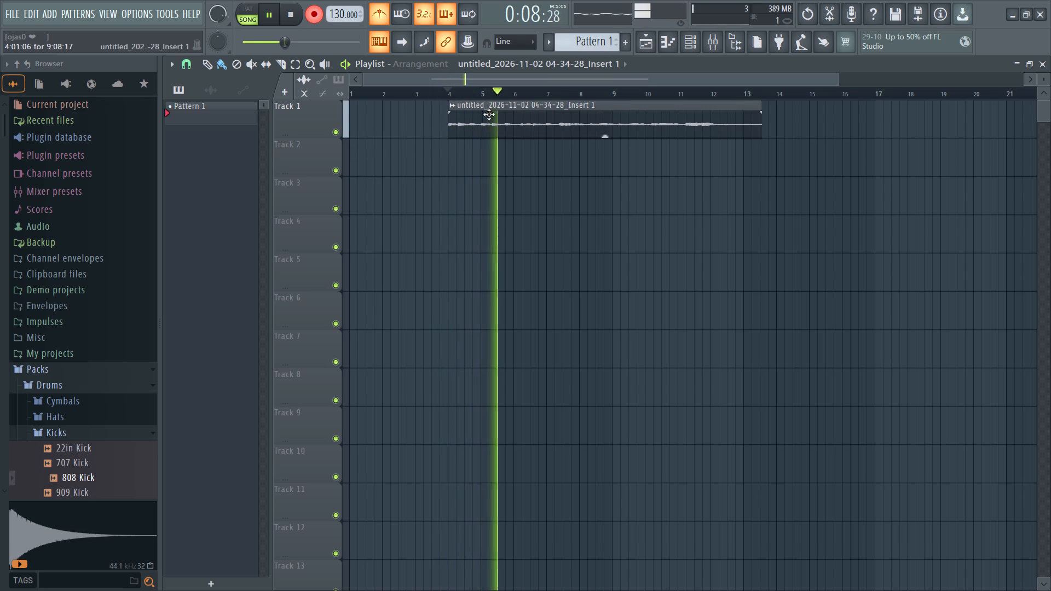
Move the trimmed Track 1 clip to bar 1, play it from there, and pause.
drag(500, 118, 302, 114)
drag(359, 88, 321, 88)
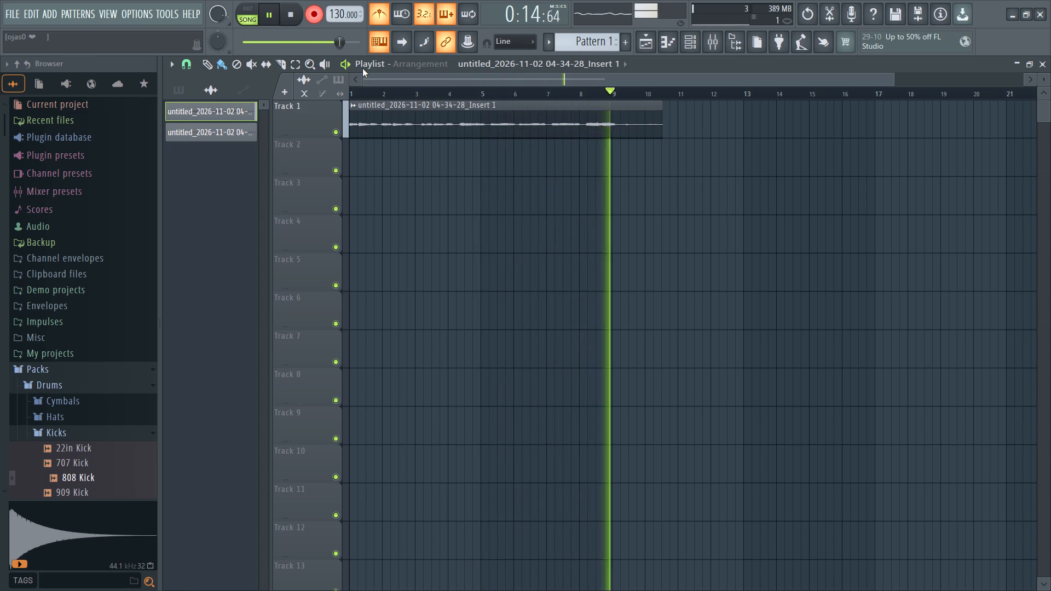
click(347, 63)
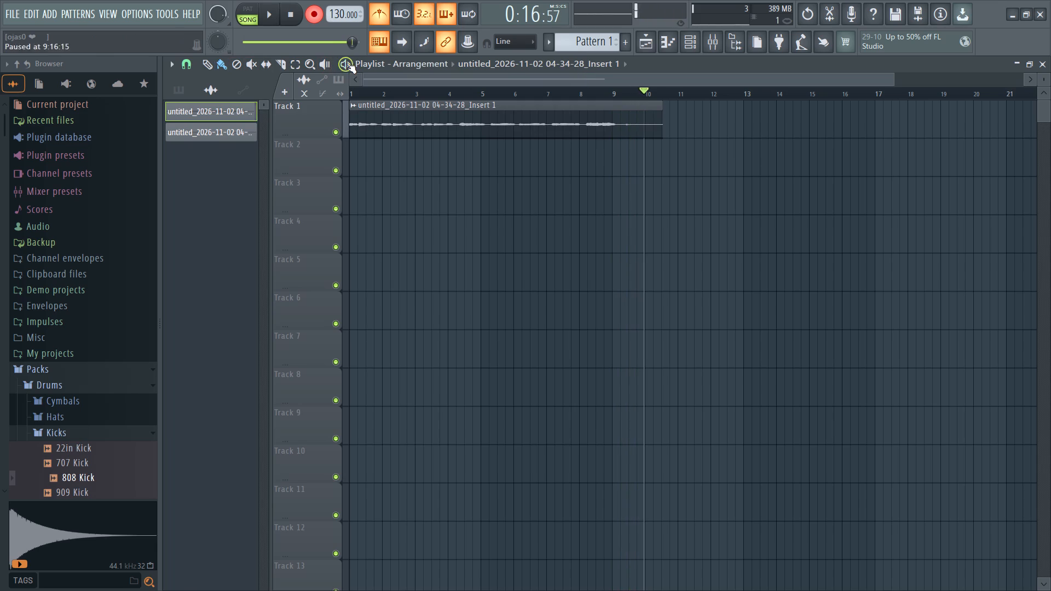
Trim the end of the Track 1 audio clip to bar 9.
drag(662, 137, 614, 141)
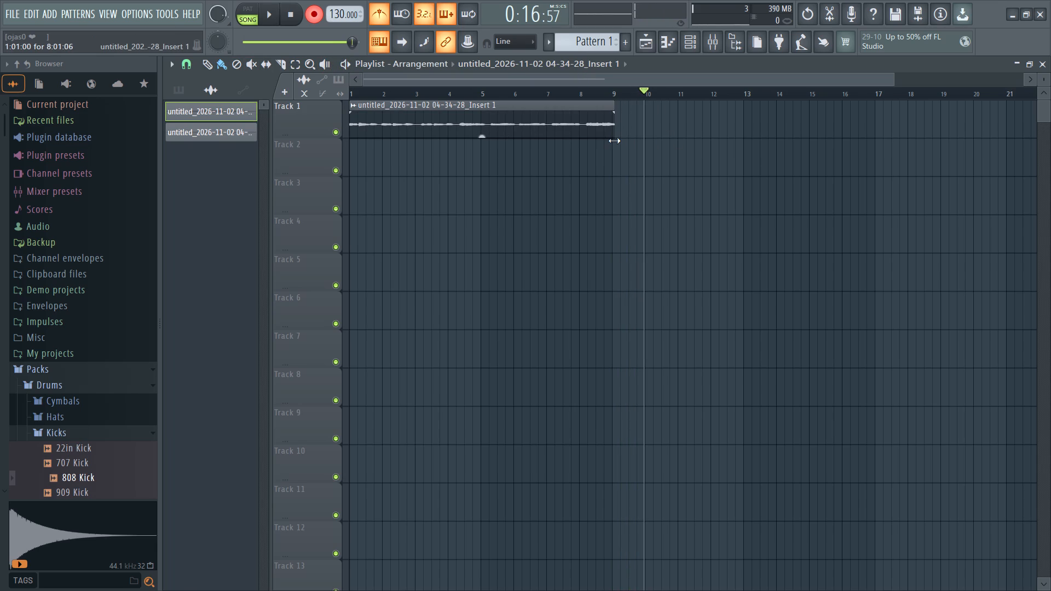
drag(614, 141, 612, 142)
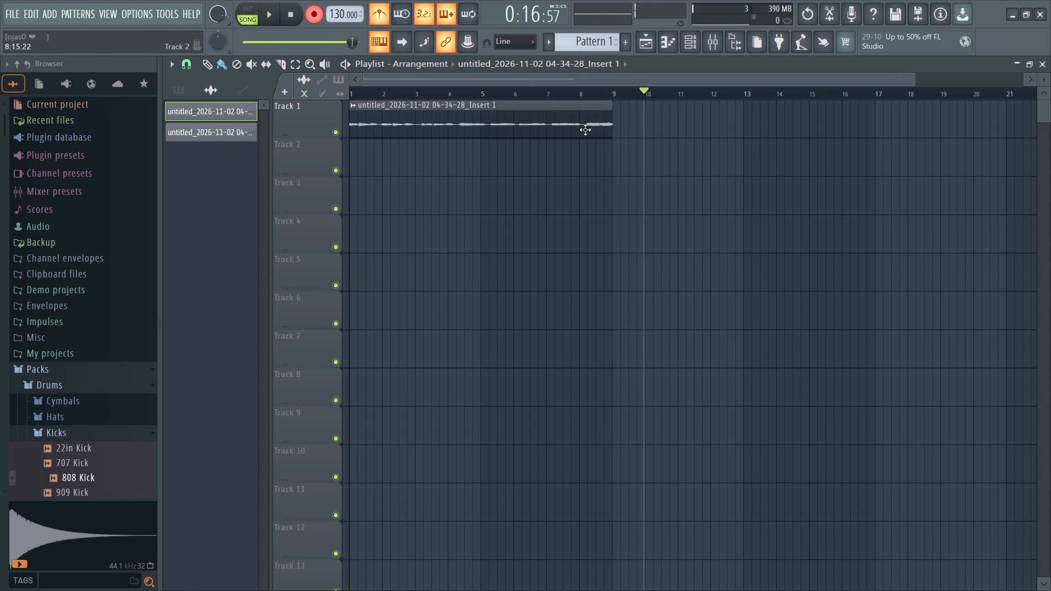
Set the playlist's grid snap to Line.
click(182, 63)
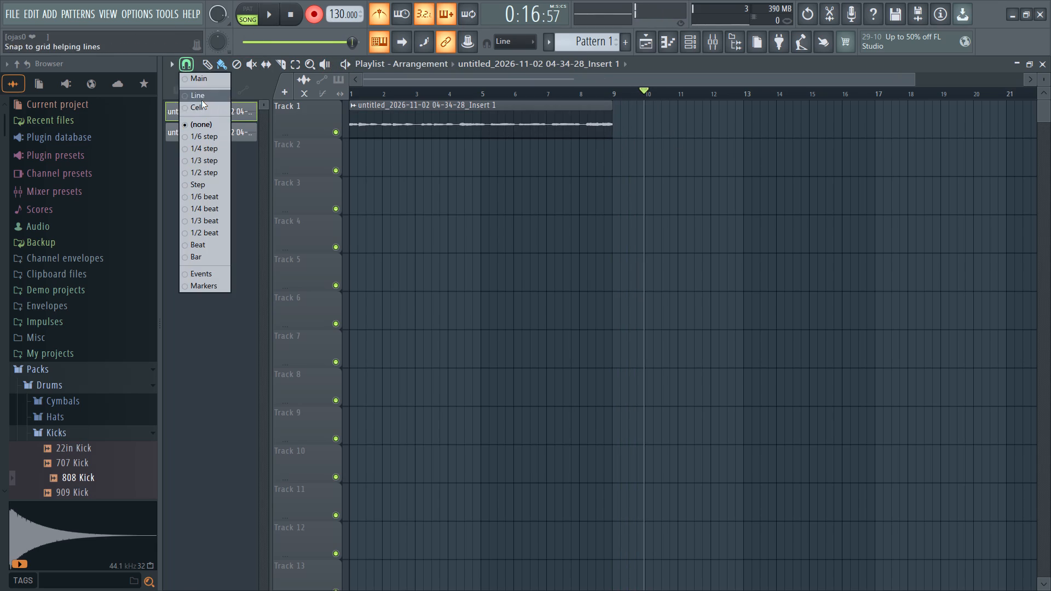
click(201, 100)
Play from bar 1, delete the new clip recorded on Track 2, and disarm recording.
drag(610, 90, 294, 98)
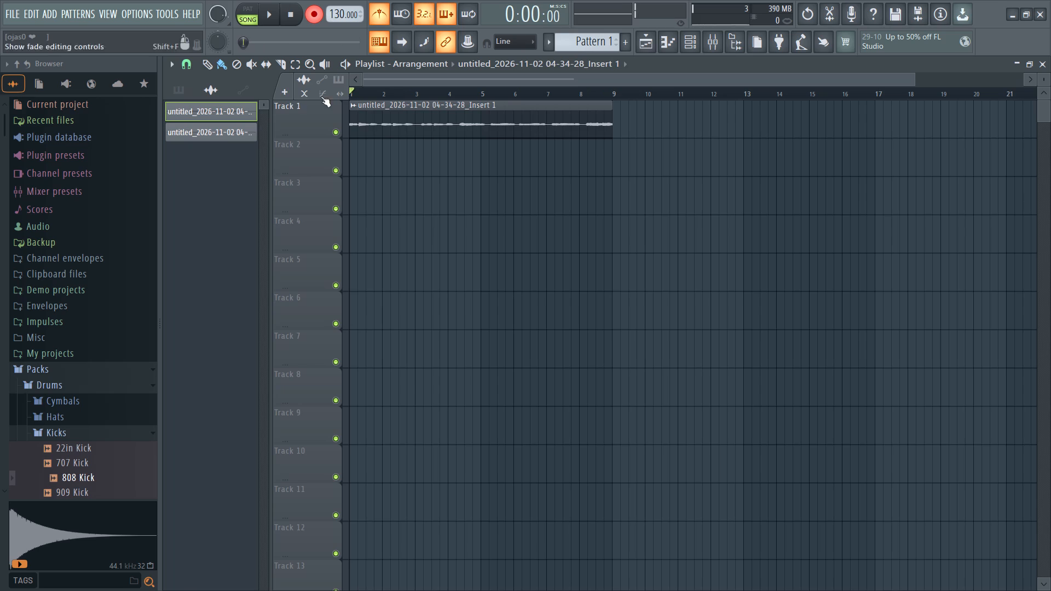
click(342, 61)
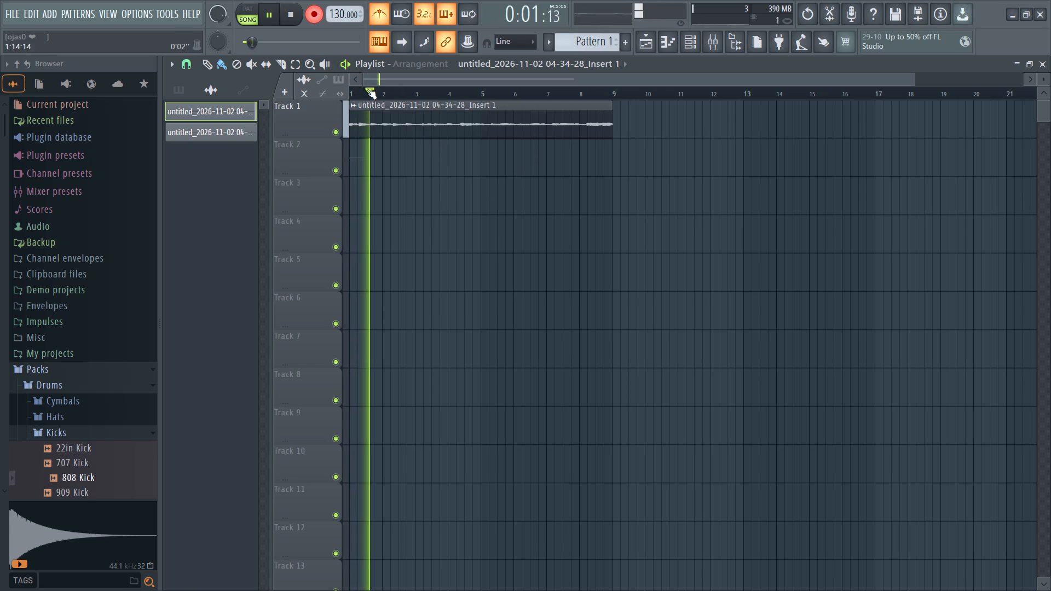
drag(376, 94, 294, 93)
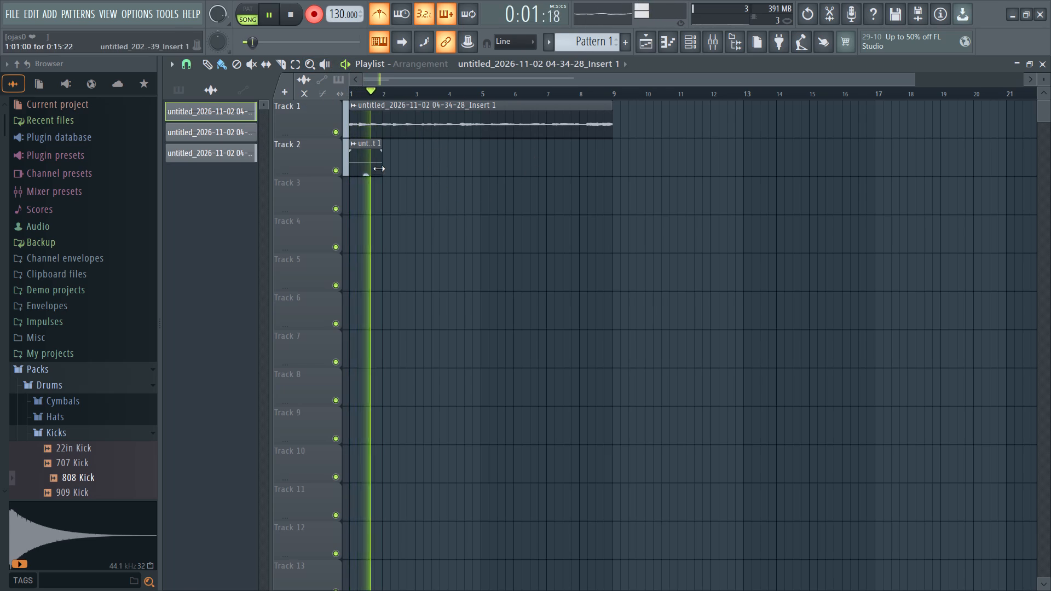
drag(379, 96, 311, 91)
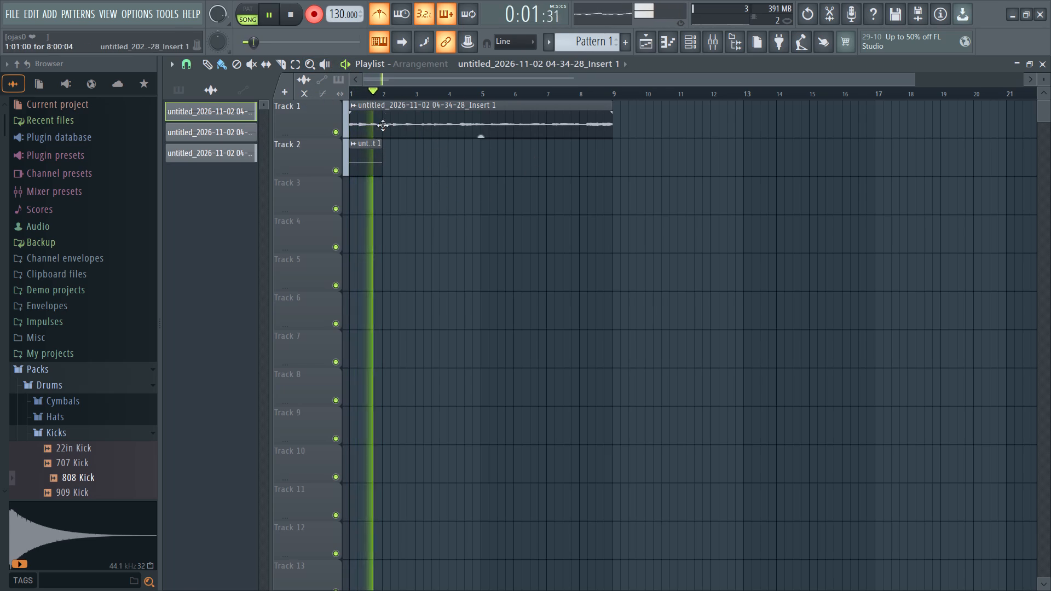
right_click(364, 159)
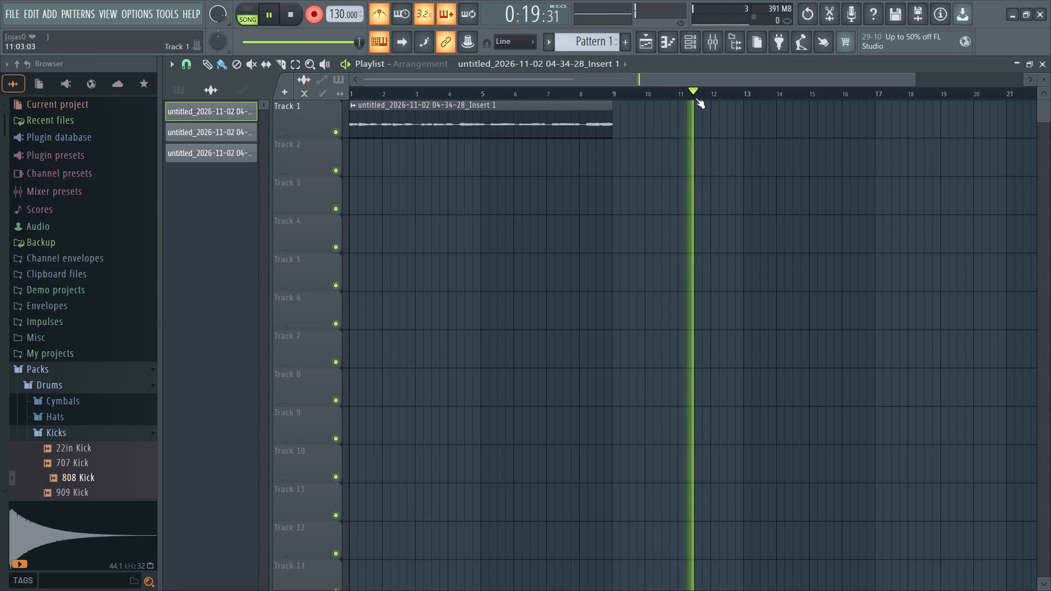
click(315, 16)
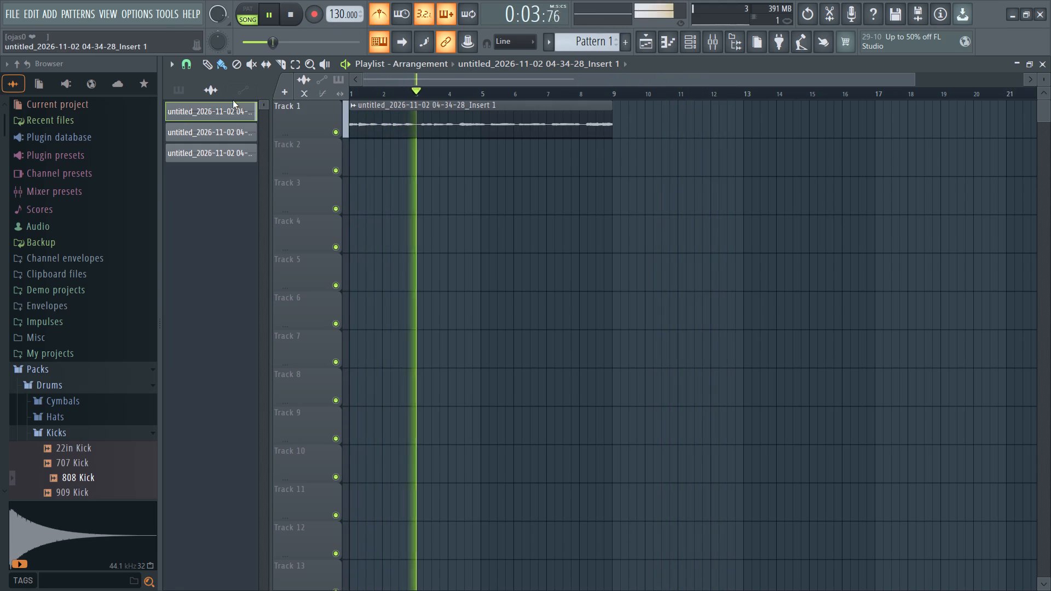
Delete the two unused recordings from the audio clip list, keeping only the one used on Track 1.
right_click(212, 88)
click(234, 127)
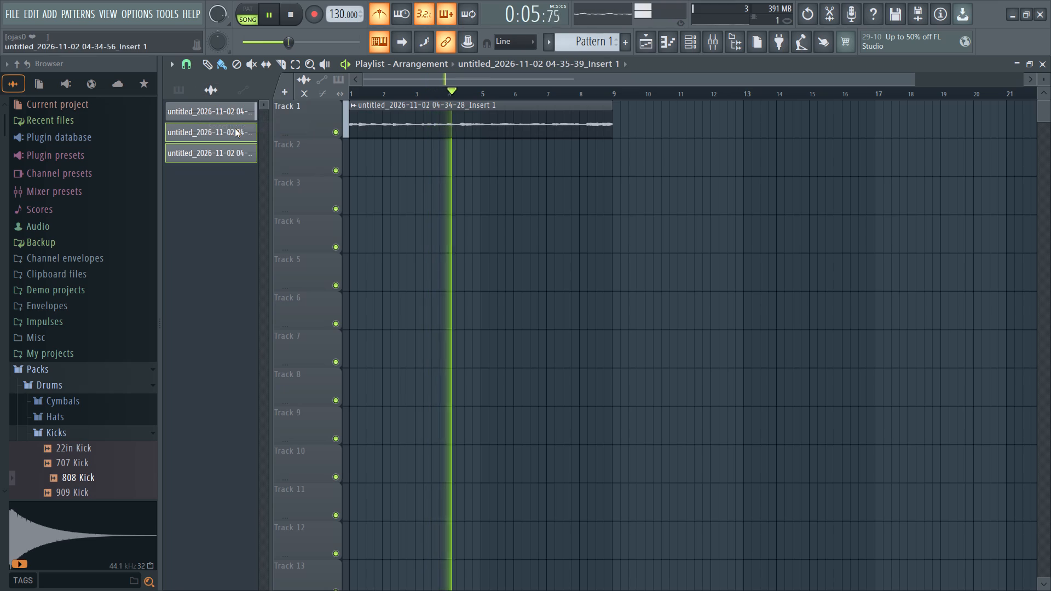
right_click(235, 129)
right_click(220, 151)
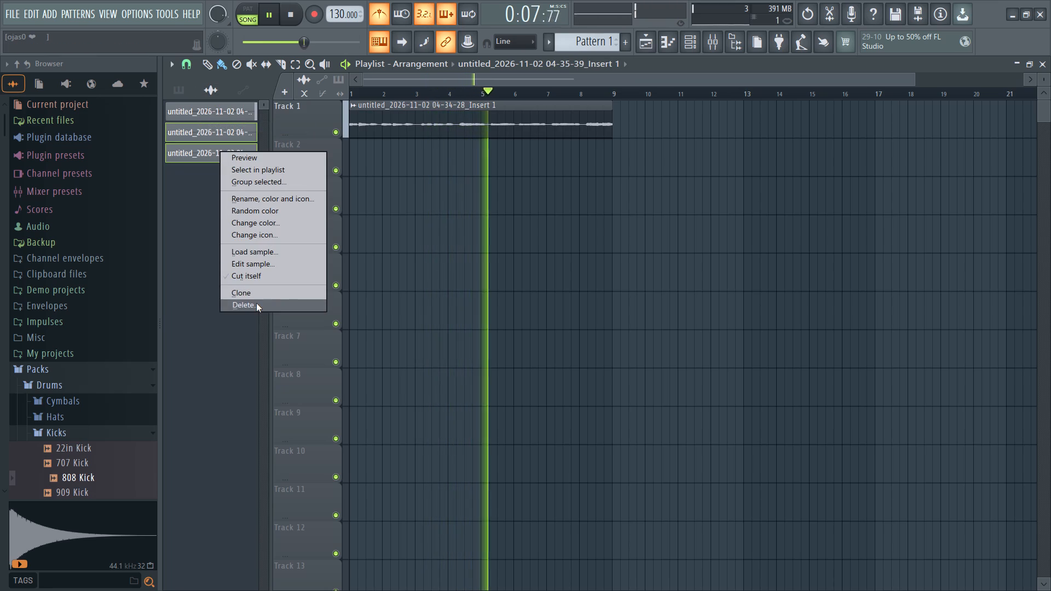
click(256, 303)
click(574, 350)
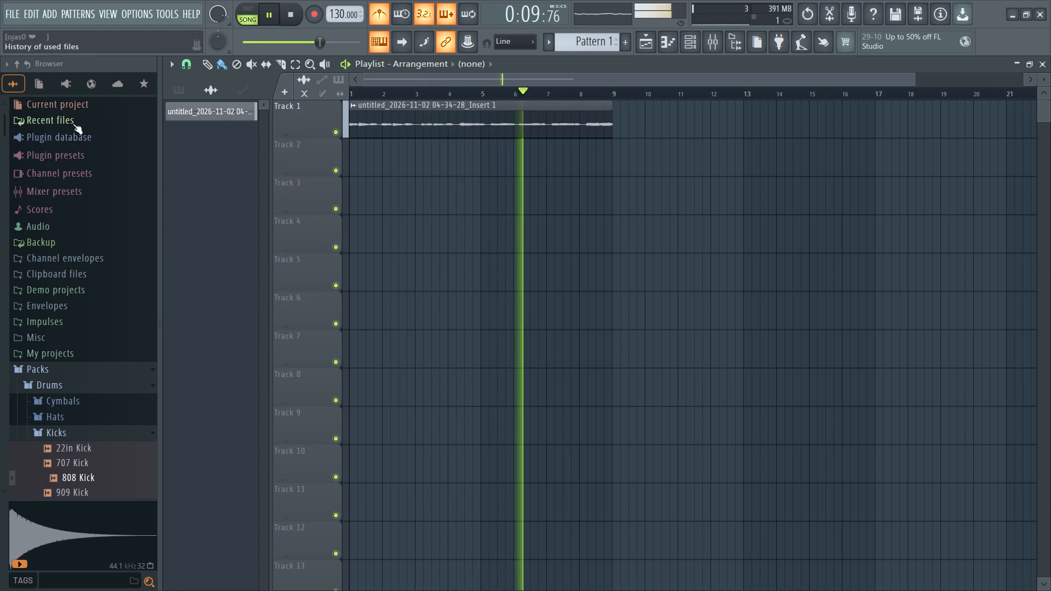
Duplicate the Track 1 audio clip so that the copy starts at bar 9.
click(429, 129)
ctrl+drag(426, 117, 755, 124)
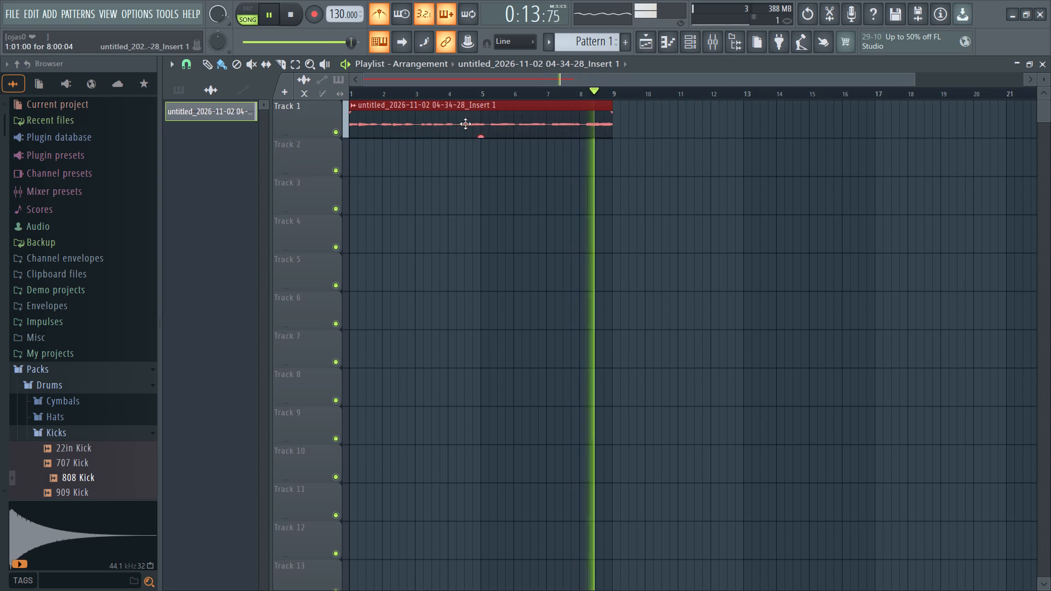
shift+drag(455, 125, 720, 140)
right_click(650, 241)
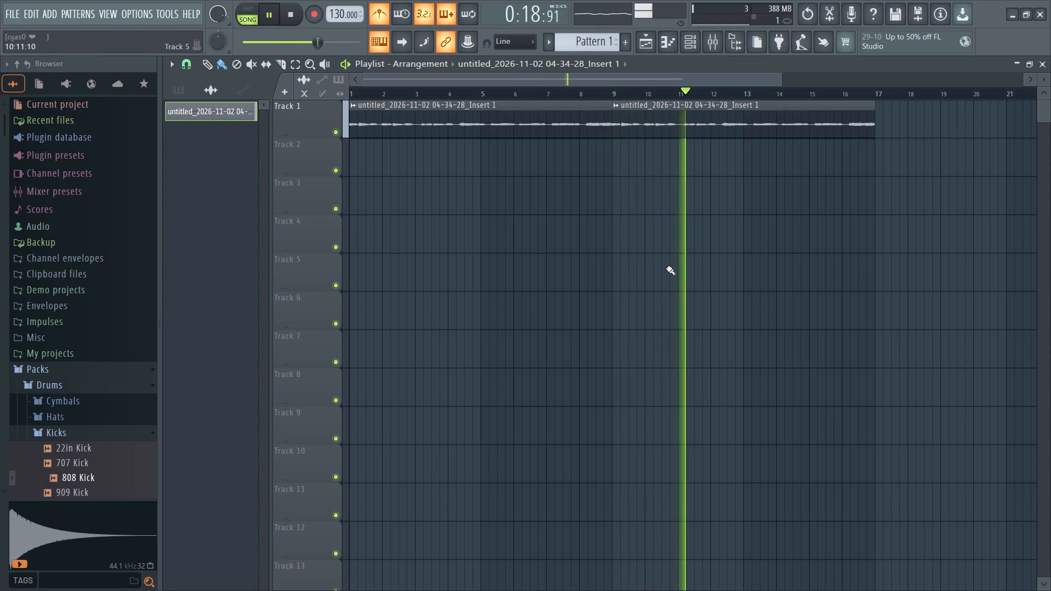
Replay from bar 1, pause, and view the Track 1 audio clip's channel settings before closing them.
double_click(459, 126)
drag(740, 98, 15, 200)
click(339, 63)
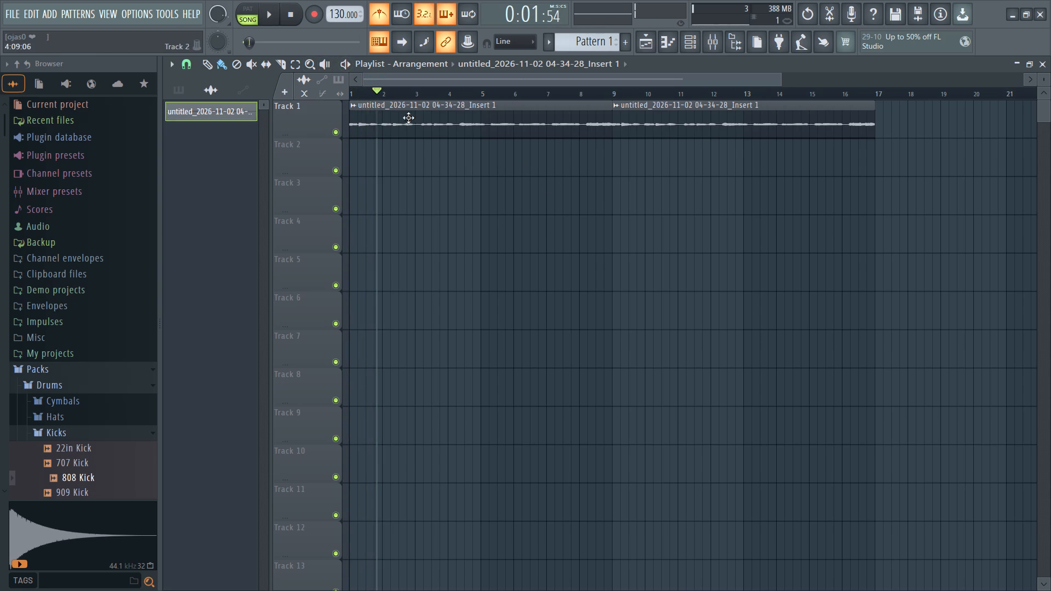
double_click(445, 123)
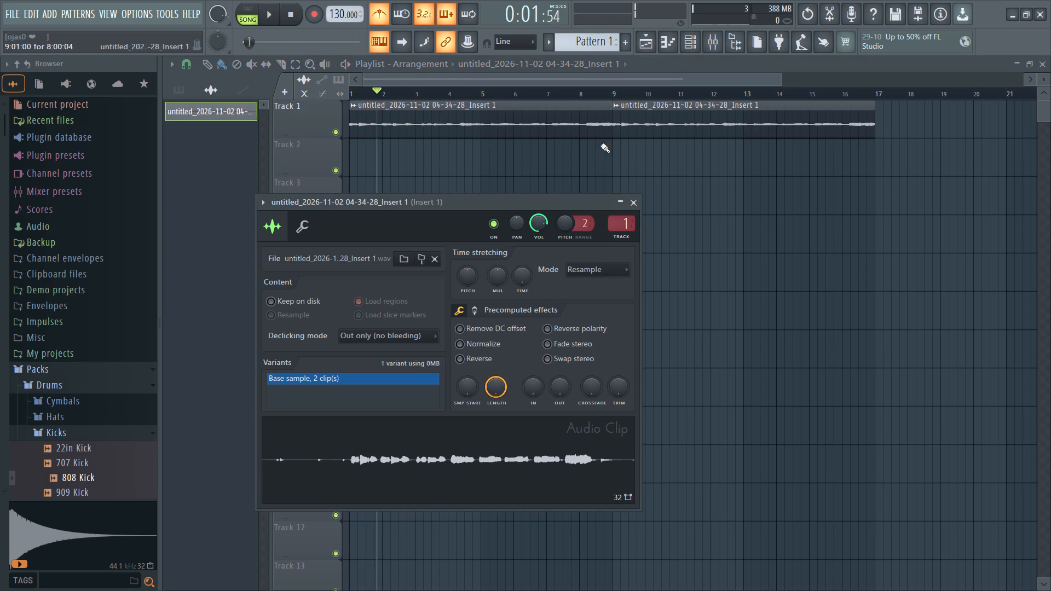
click(635, 200)
Open the mixer over the playlist and load Fruity Delay 2 into slot 1 of Insert 1 during playback.
click(709, 39)
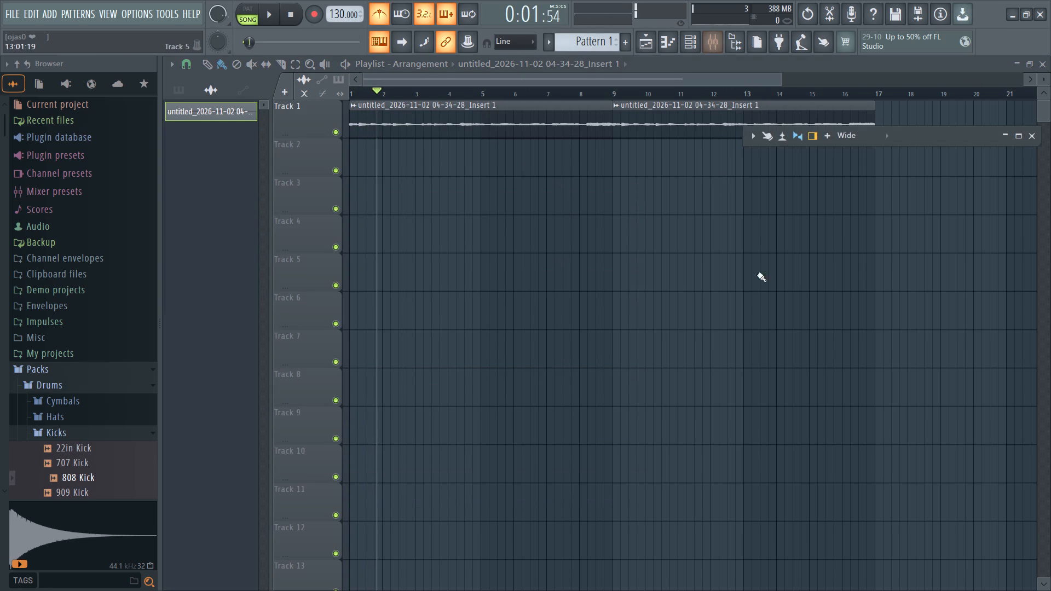
click(1002, 137)
drag(782, 140, 690, 190)
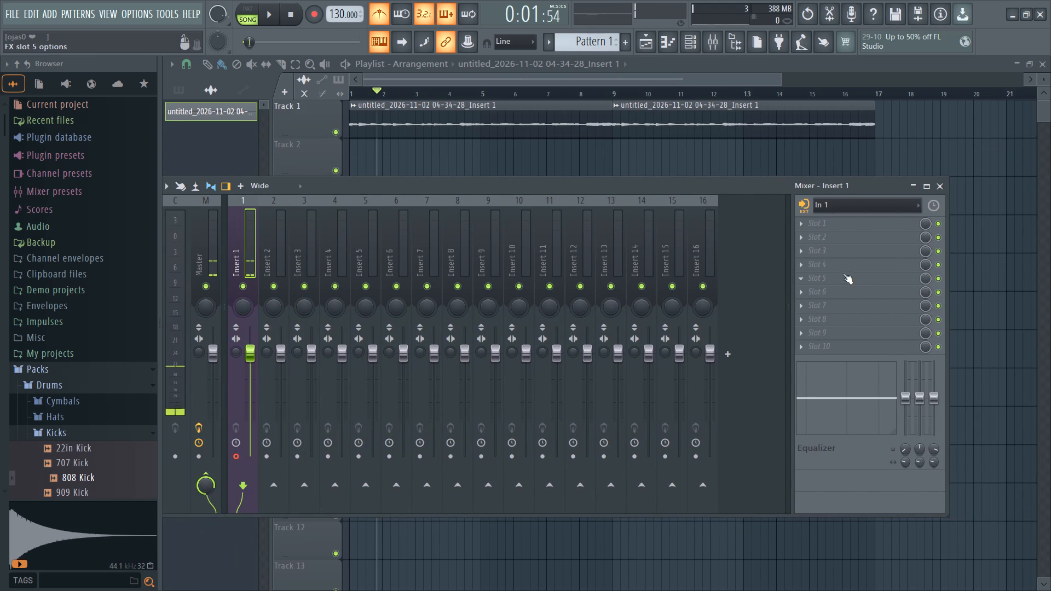
key(space)
click(800, 223)
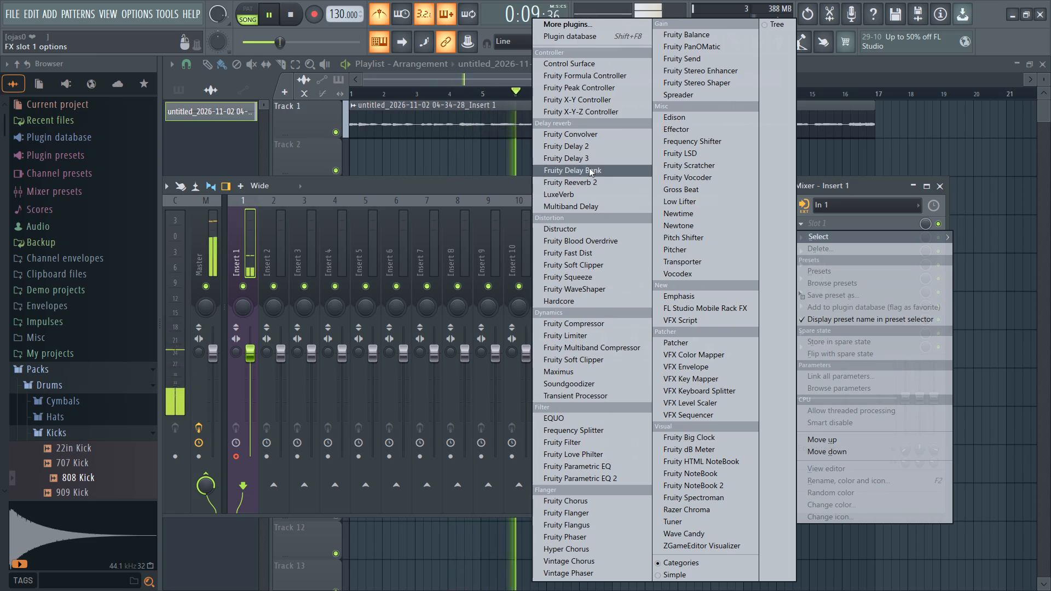
click(587, 148)
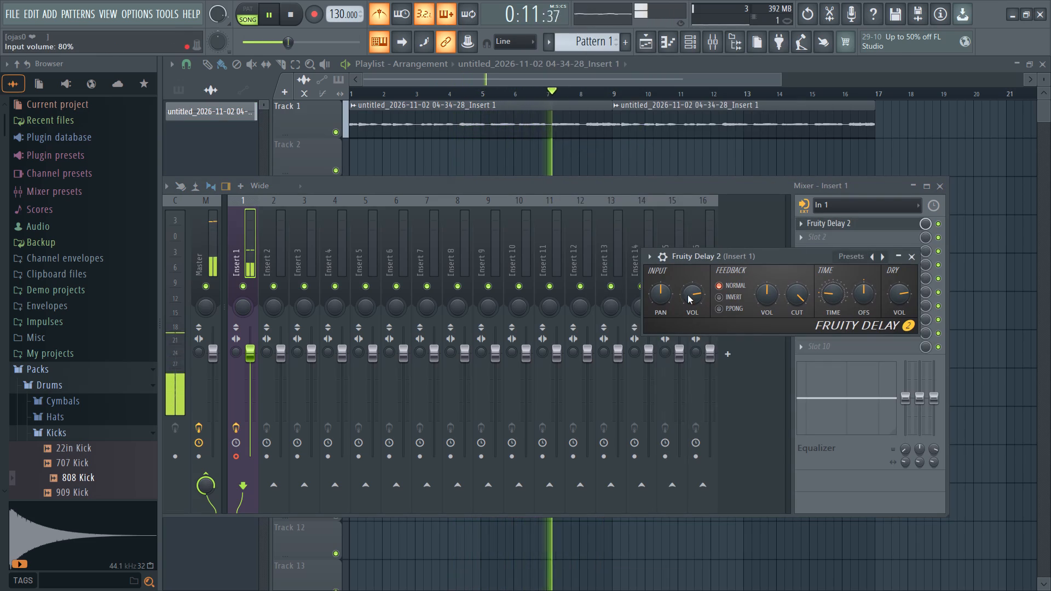
Adjust Fruity Delay 2's input volume while listening, bringing it to 38%.
scroll(695, 293, down, 6)
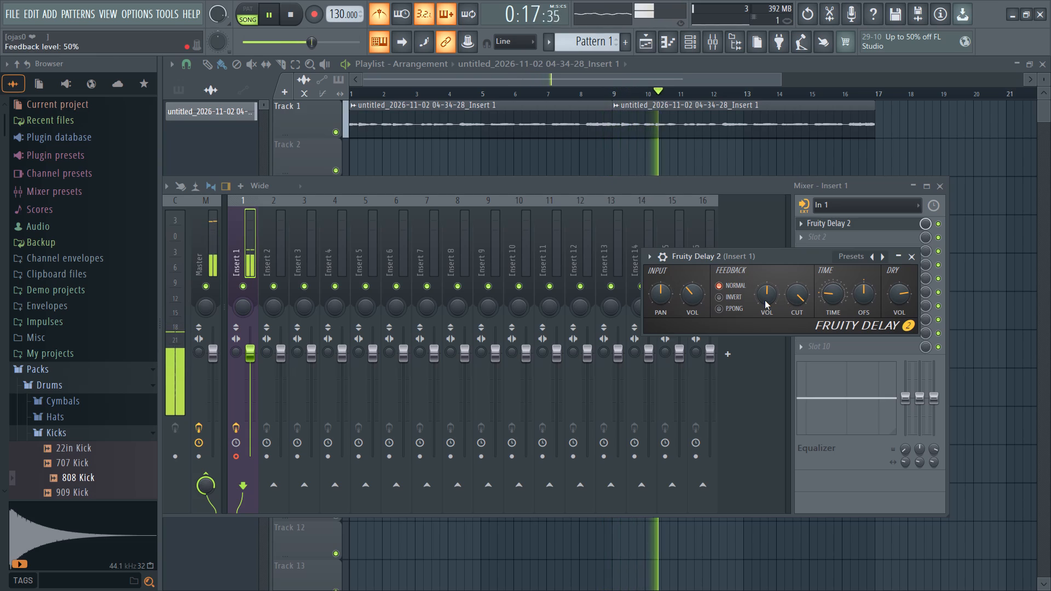
scroll(689, 297, down, 1)
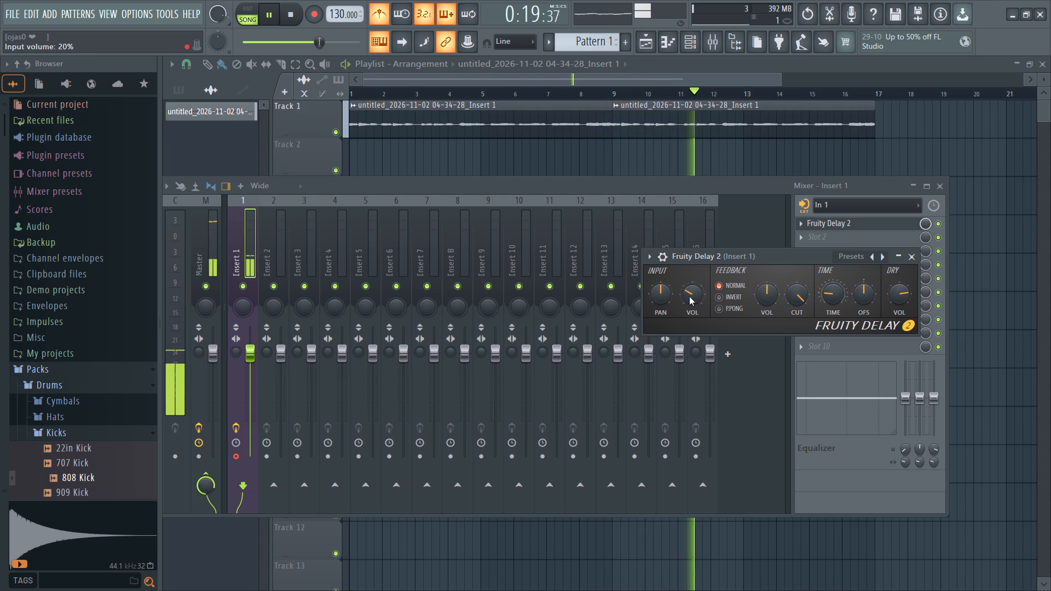
scroll(689, 297, down, 2)
scroll(690, 297, up, 4)
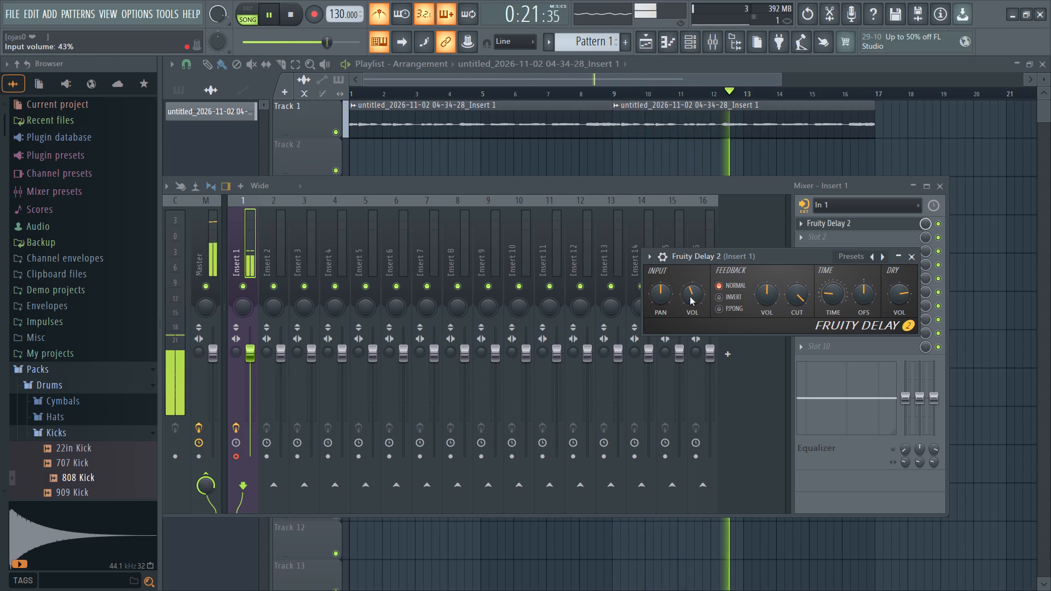
scroll(690, 297, up, 10)
scroll(690, 296, down, 8)
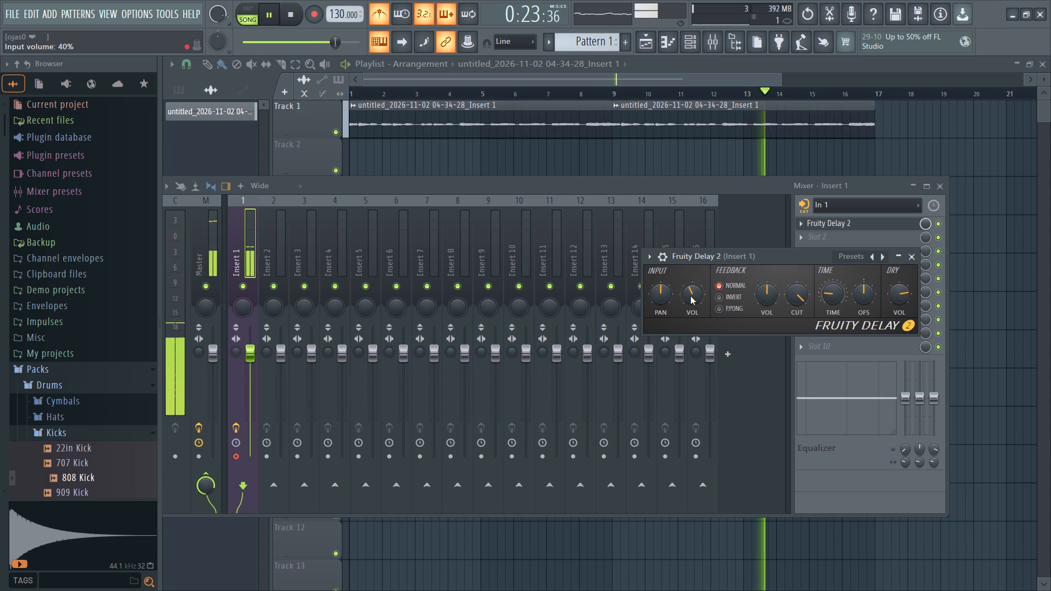
scroll(690, 296, down, 6)
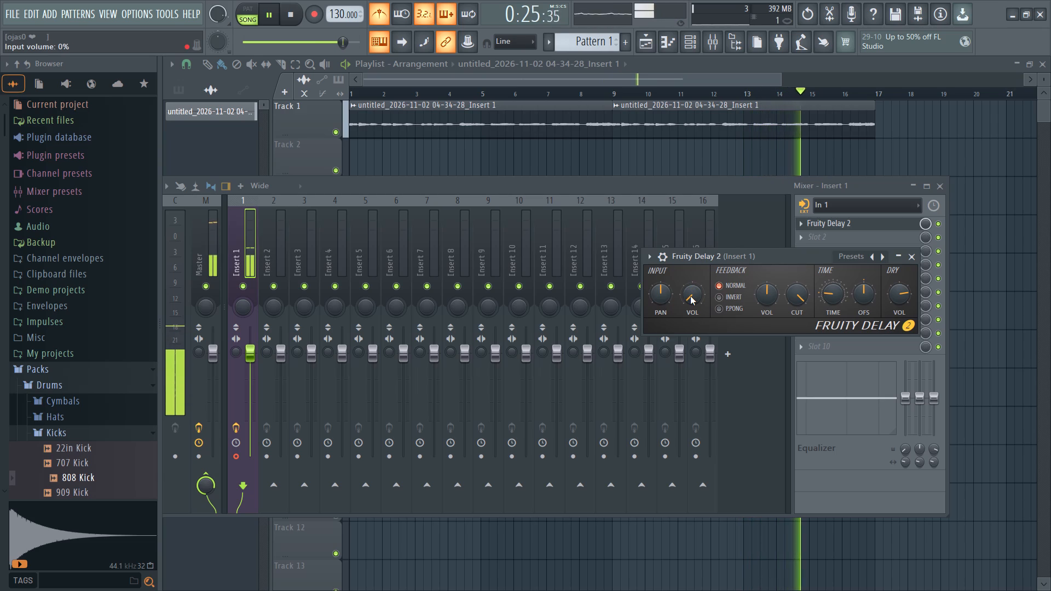
scroll(690, 296, up, 3)
scroll(690, 296, down, 2)
scroll(690, 296, up, 9)
scroll(690, 295, down, 4)
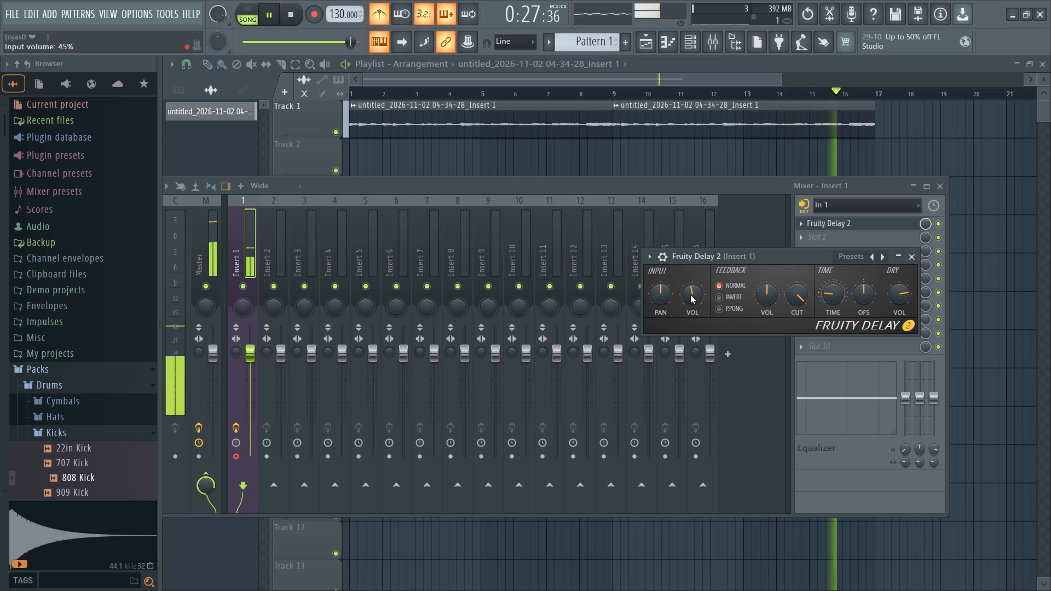
scroll(690, 295, up, 2)
scroll(690, 295, down, 4)
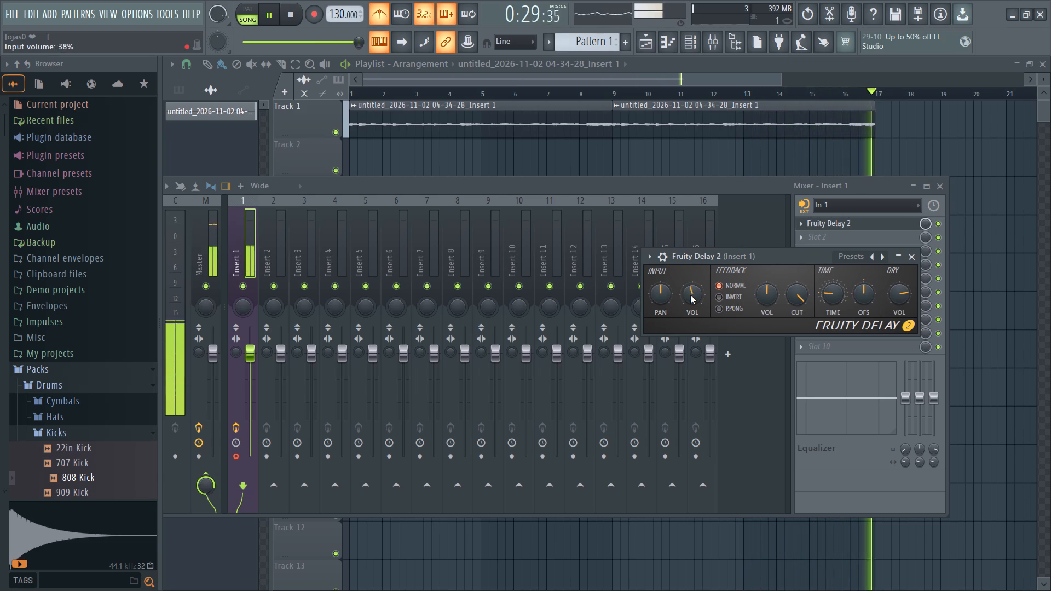
Lower Fruity Delay 2's input volume fully, and bring it back up to around 60% while listening.
scroll(690, 295, down, 5)
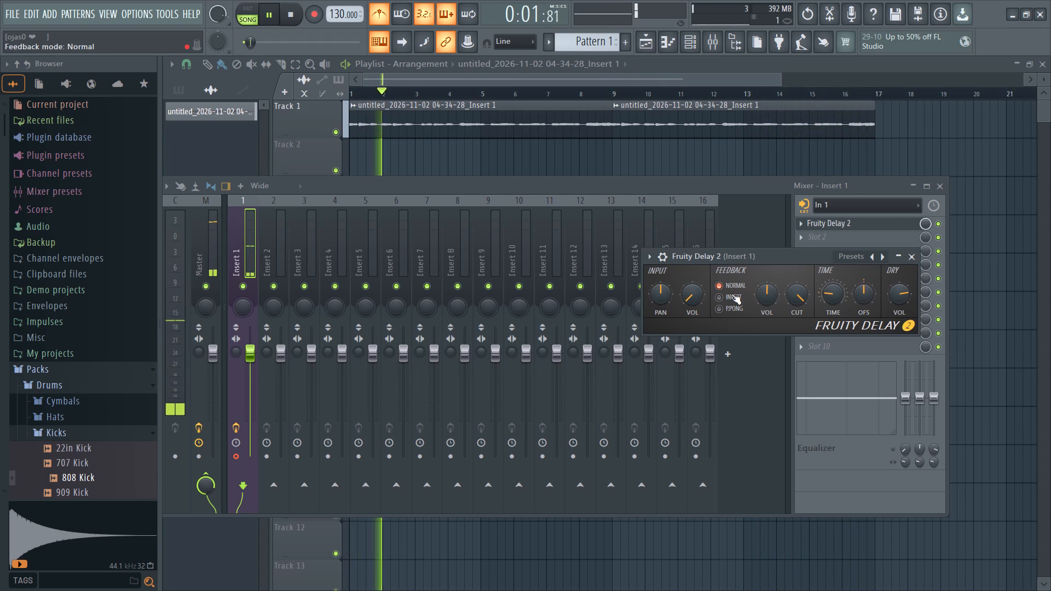
scroll(694, 294, up, 8)
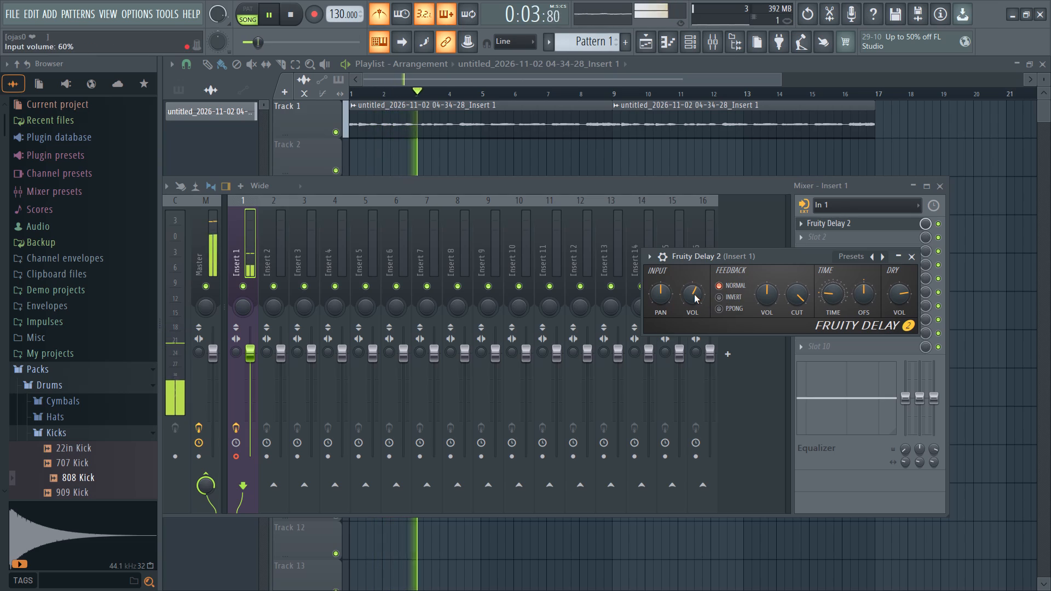
scroll(694, 294, down, 1)
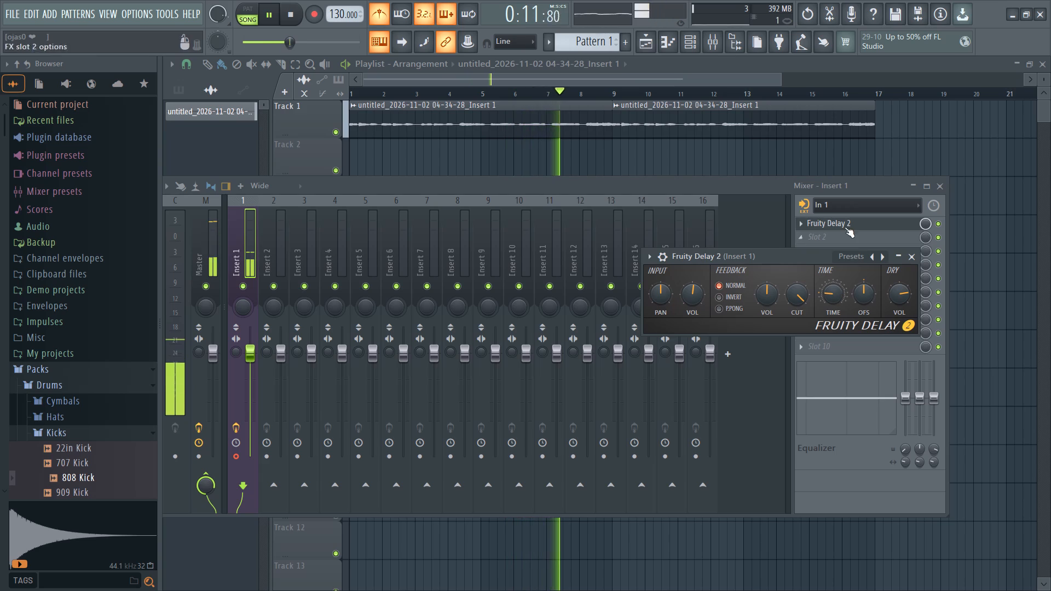
Review Insert 1's recording and input options, and set its audio input source to (none).
click(805, 202)
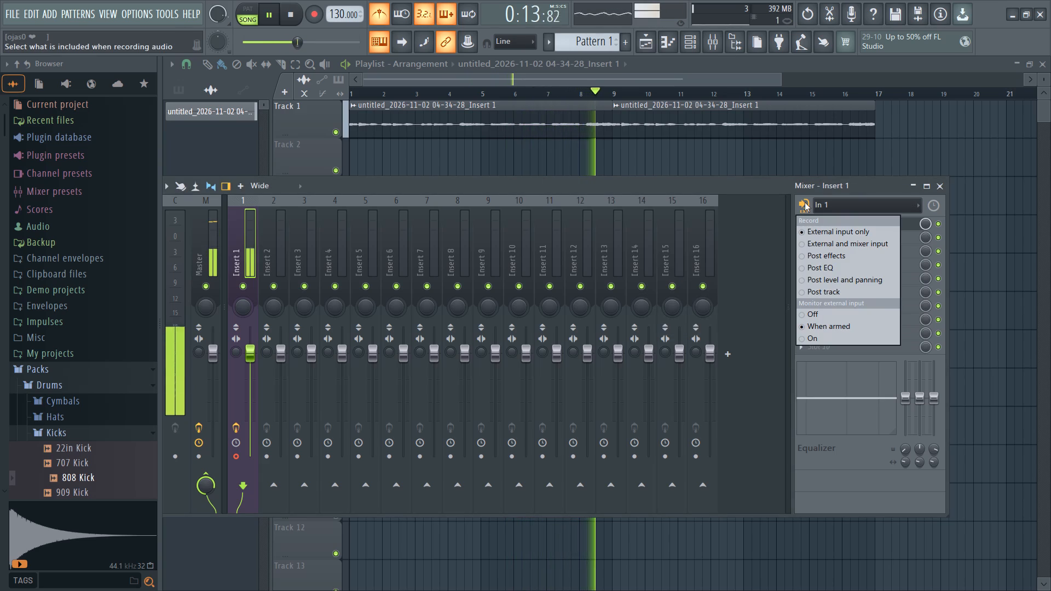
click(850, 207)
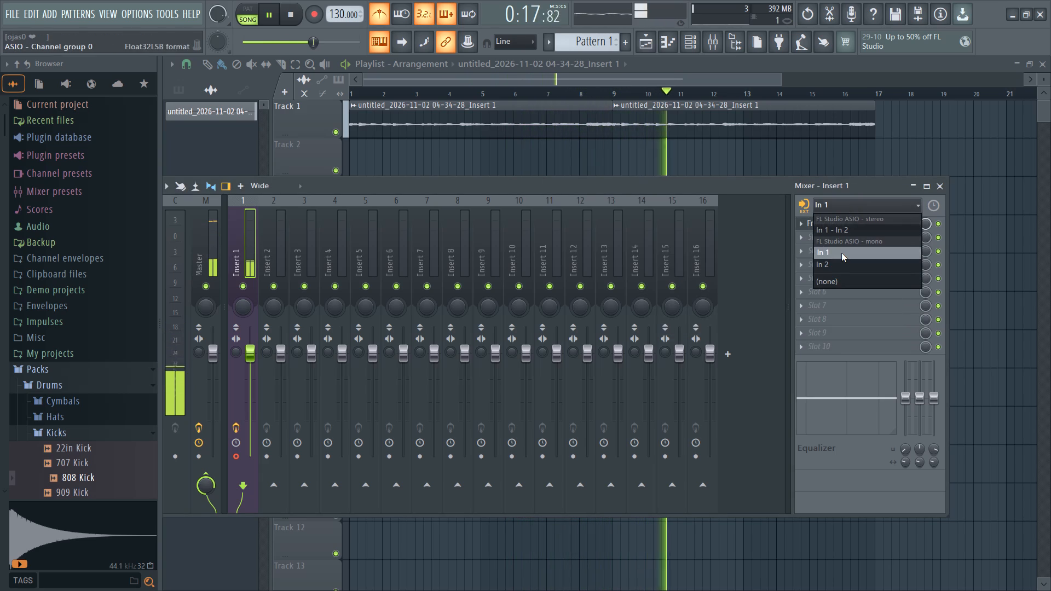
click(797, 205)
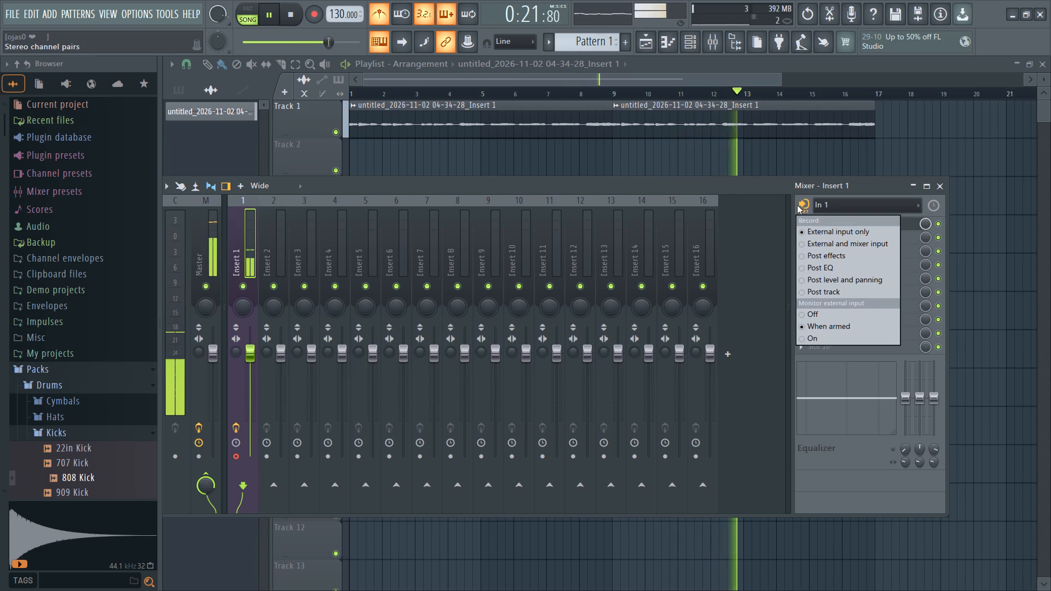
click(797, 205)
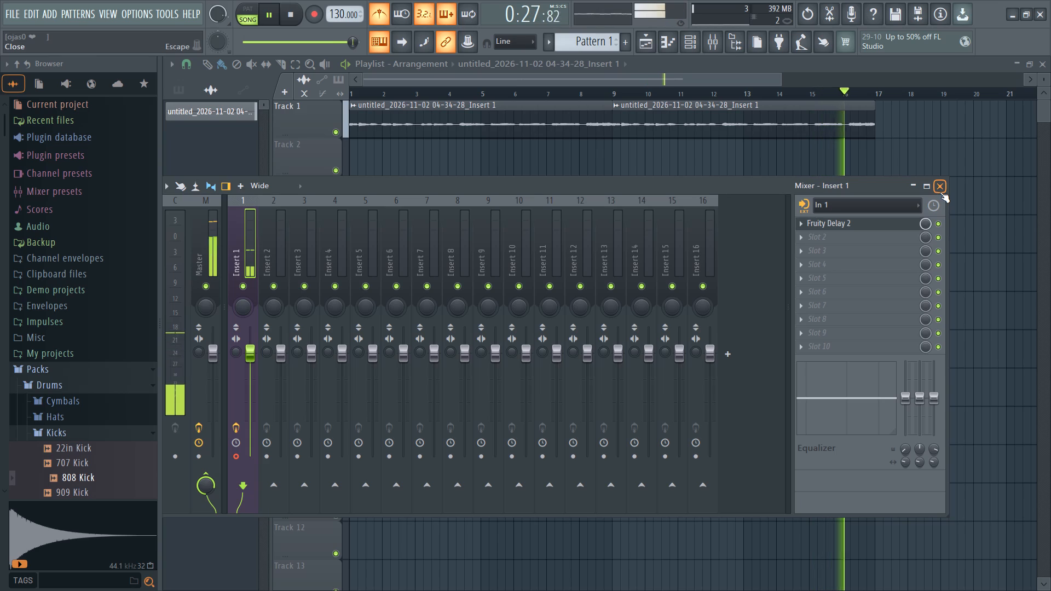
right_click(862, 206)
click(862, 206)
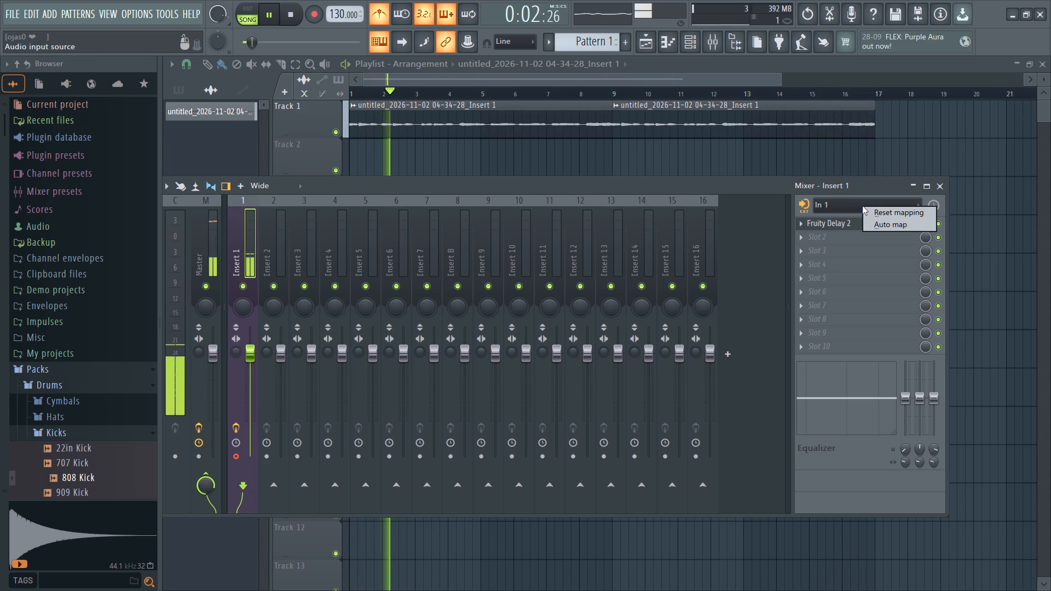
double_click(862, 206)
click(825, 204)
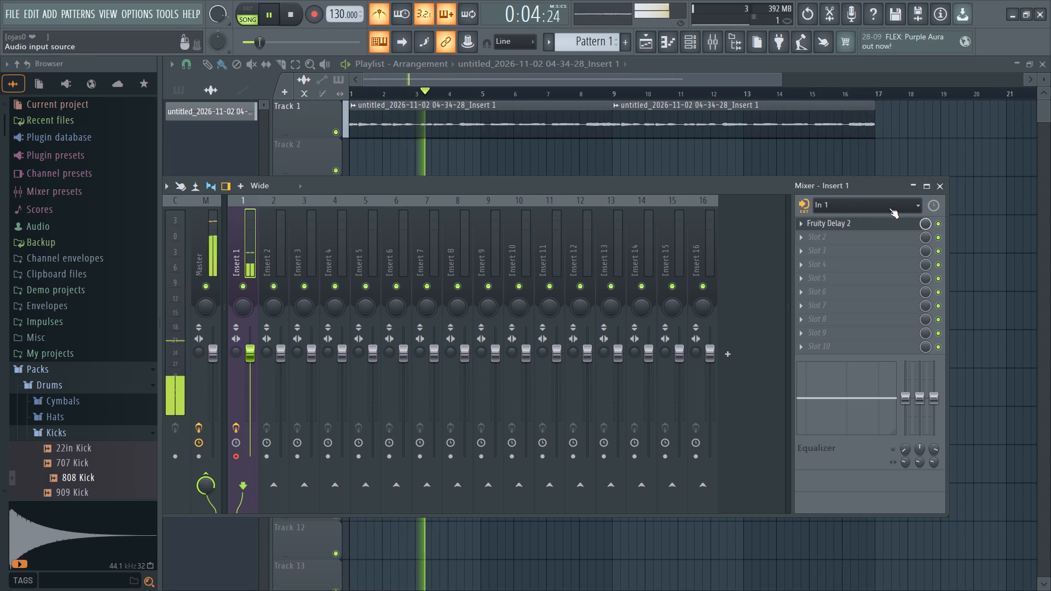
click(889, 208)
click(846, 285)
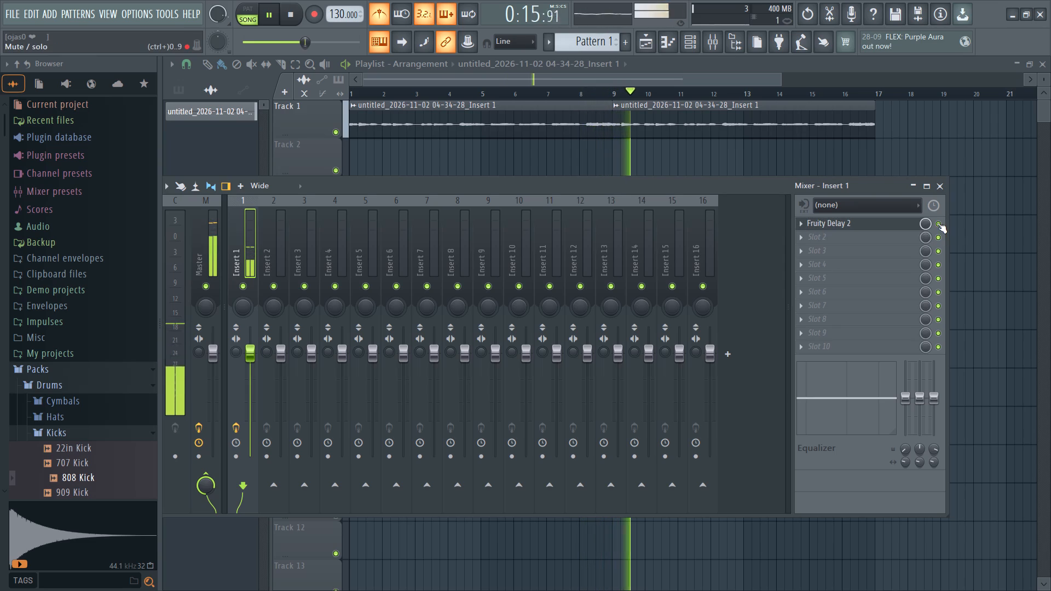
Load Pitcher into slot 2 of Insert 1 while playback continues.
click(802, 237)
click(686, 251)
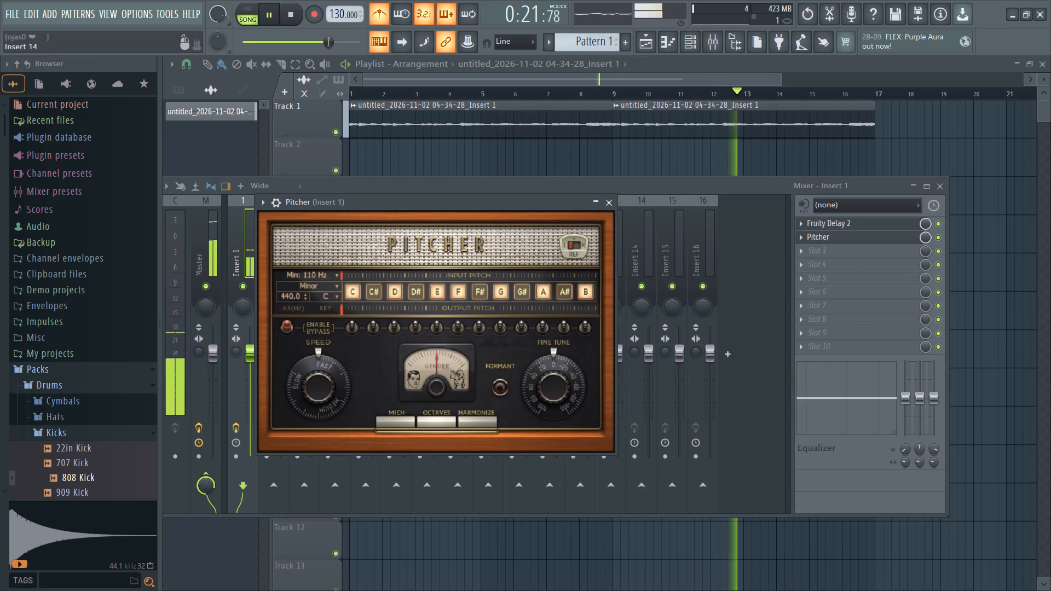
scroll(328, 373, up, 5)
scroll(313, 357, down, 6)
Sweep Pitcher's correction speed between slow and fast while listening, bringing it to 22.
click(309, 367)
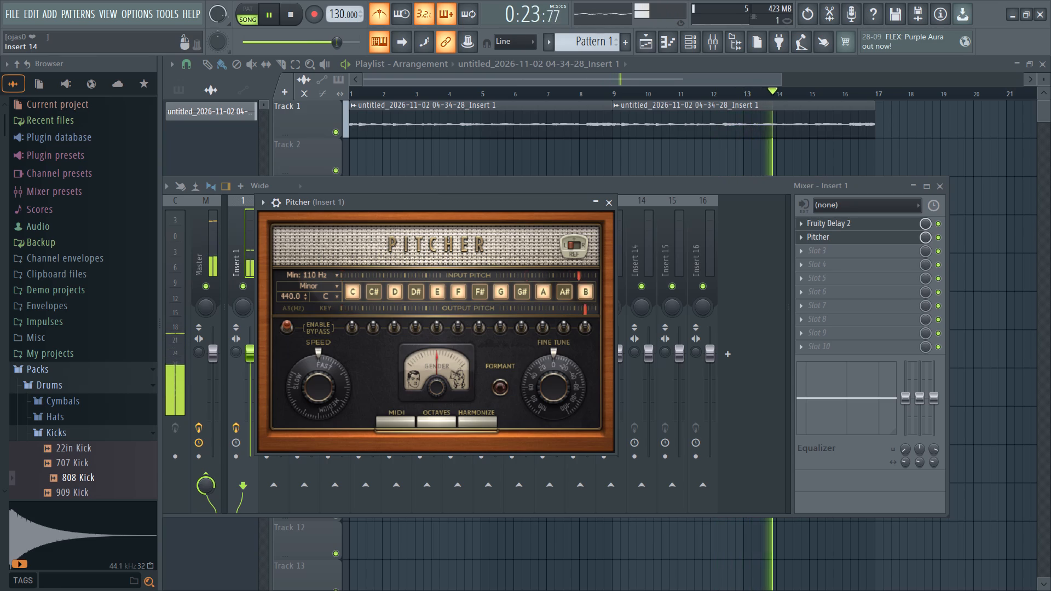
drag(328, 366, 142, 459)
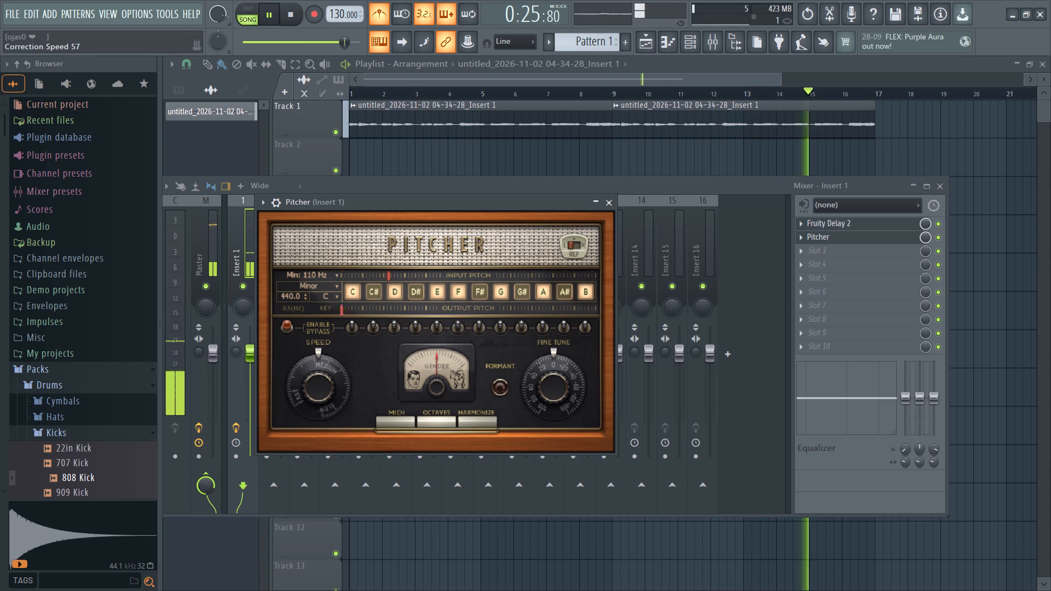
drag(142, 459, 171, 584)
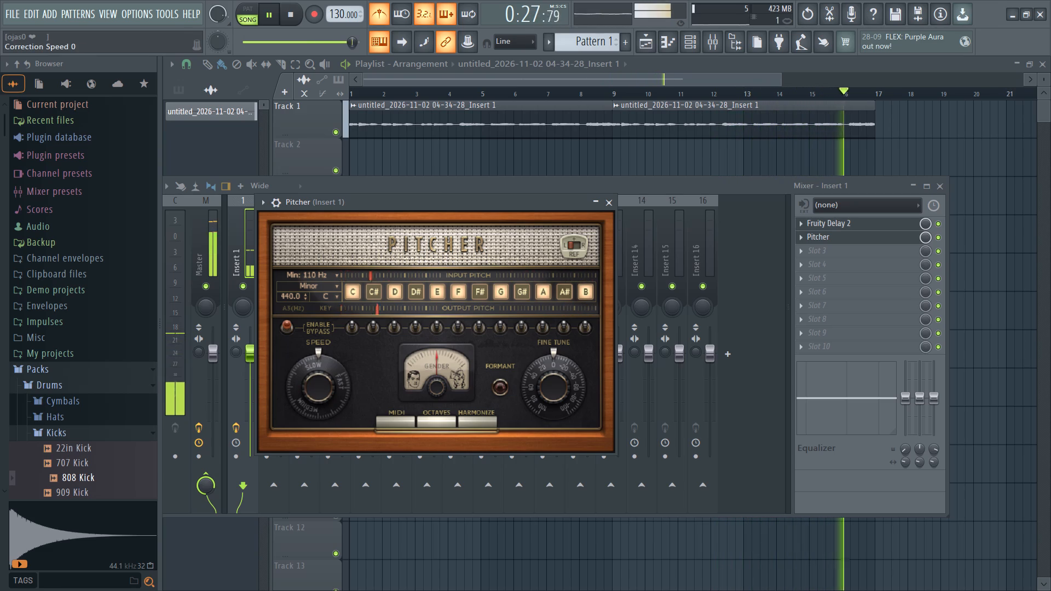
drag(318, 375, 425, 216)
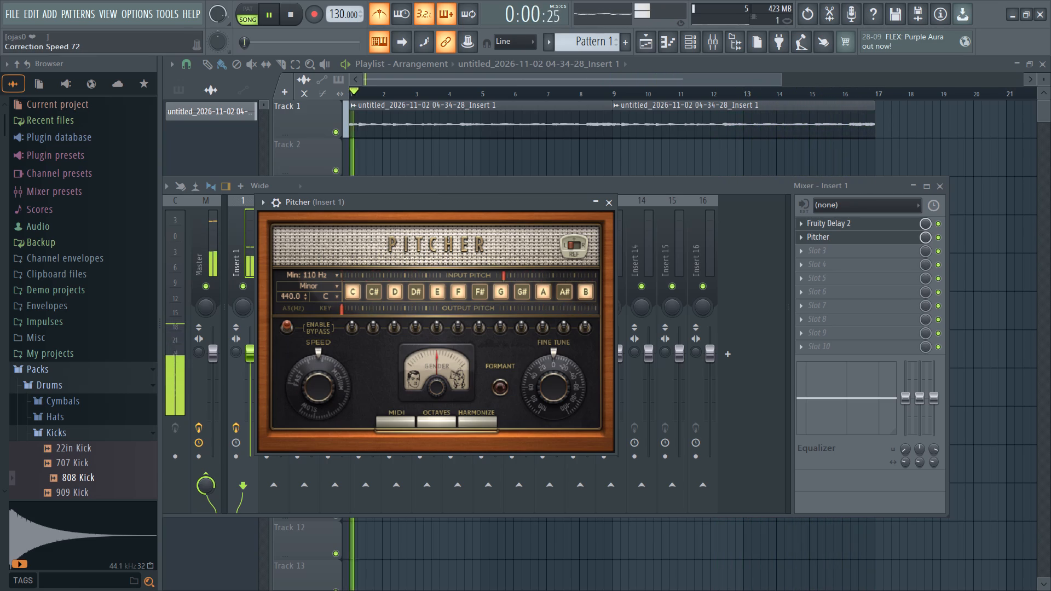
drag(317, 402, 349, 299)
drag(324, 384, 326, 415)
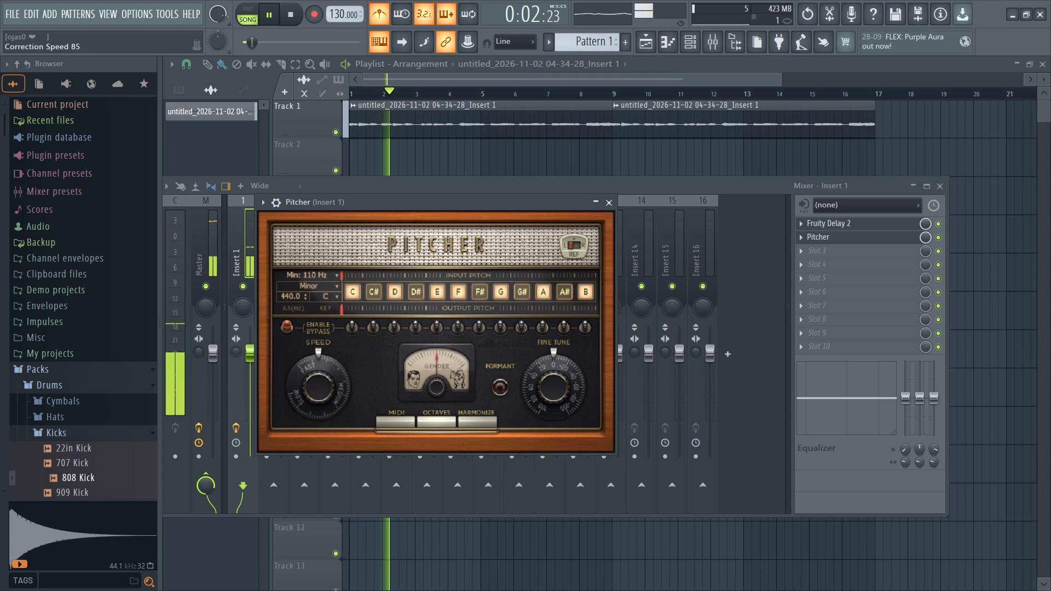
drag(326, 415, 349, 425)
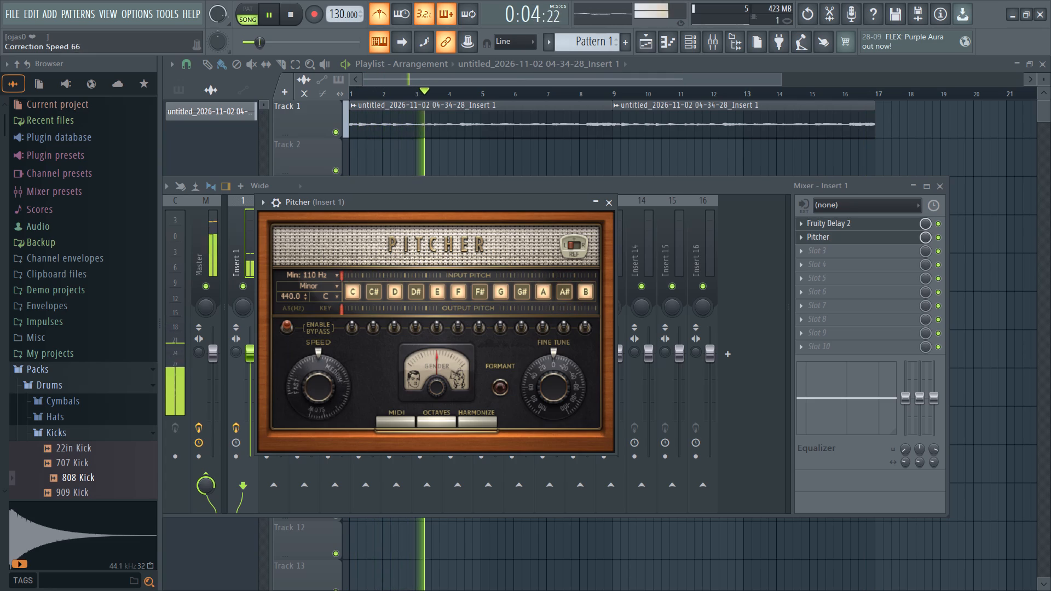
drag(349, 425, 398, 545)
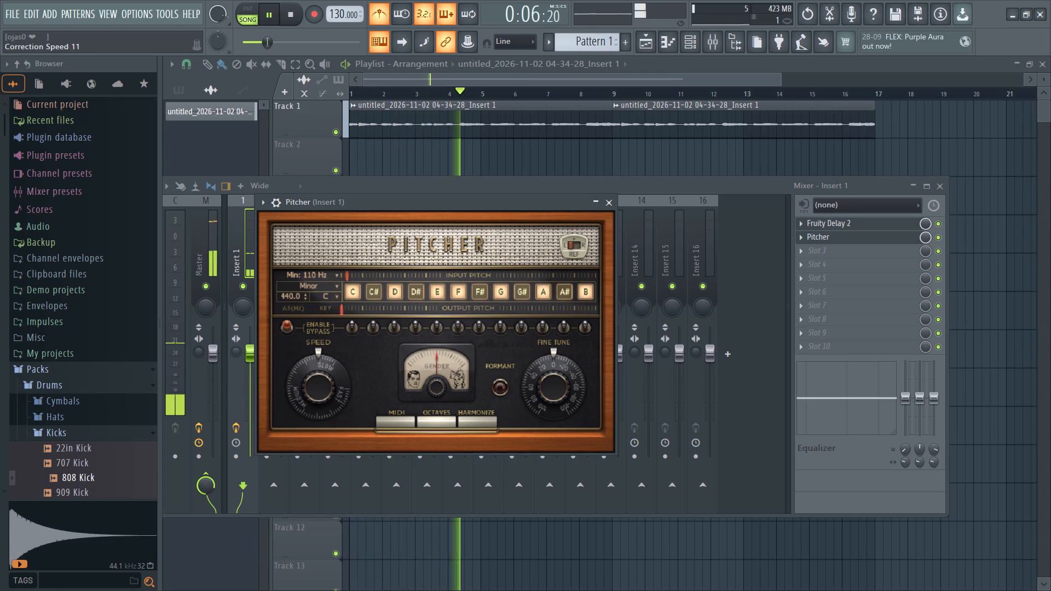
drag(398, 545, 390, 520)
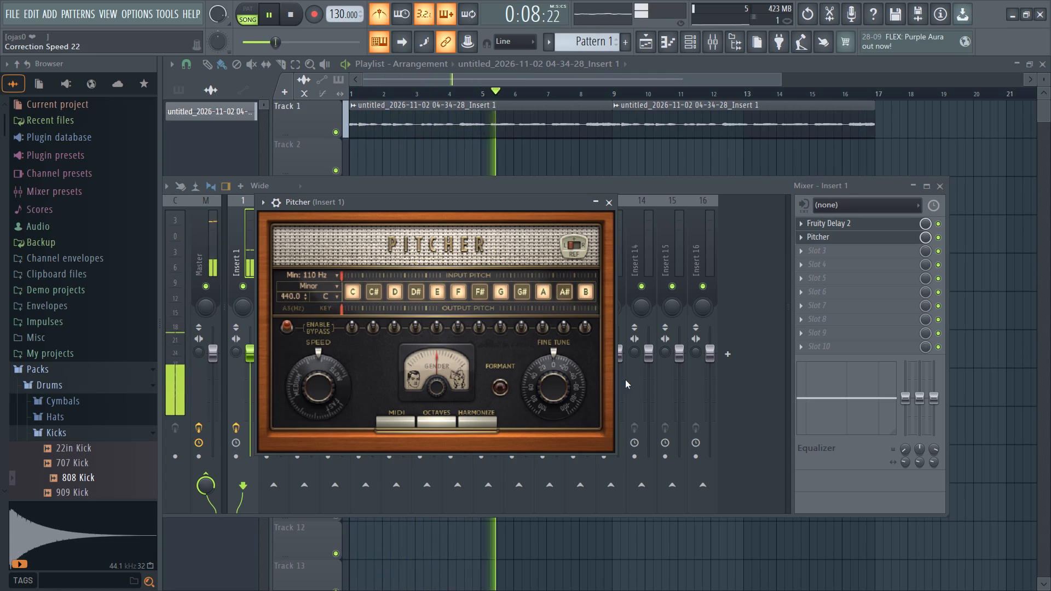
Reposition the Pitcher window and adjust its fine tune while listening, raising it to 95 before lowering it again.
drag(519, 202, 587, 140)
drag(611, 315, 636, 257)
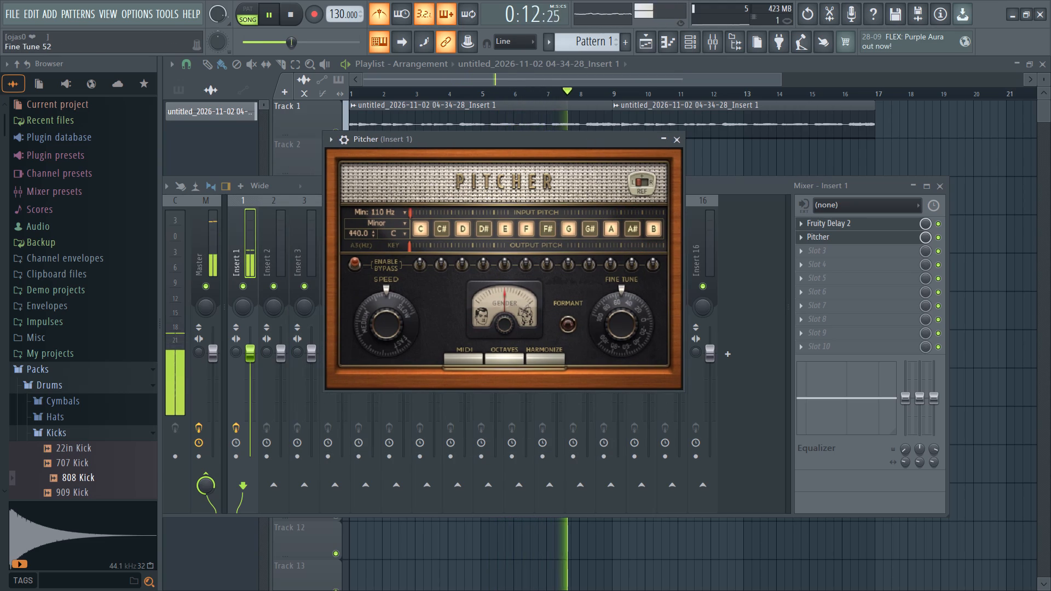
drag(610, 329, 623, 282)
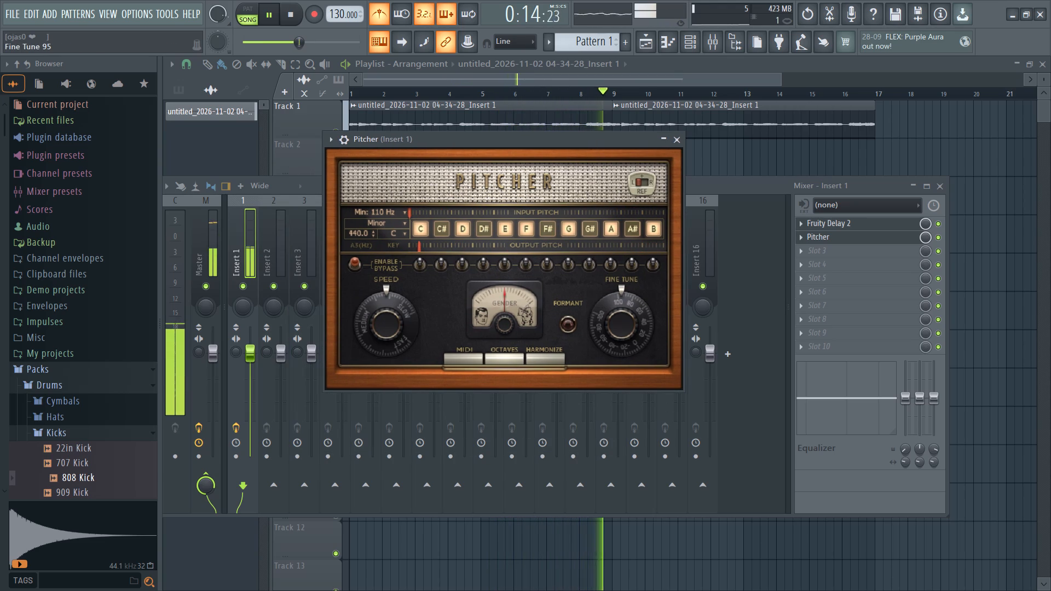
drag(622, 321, 669, 456)
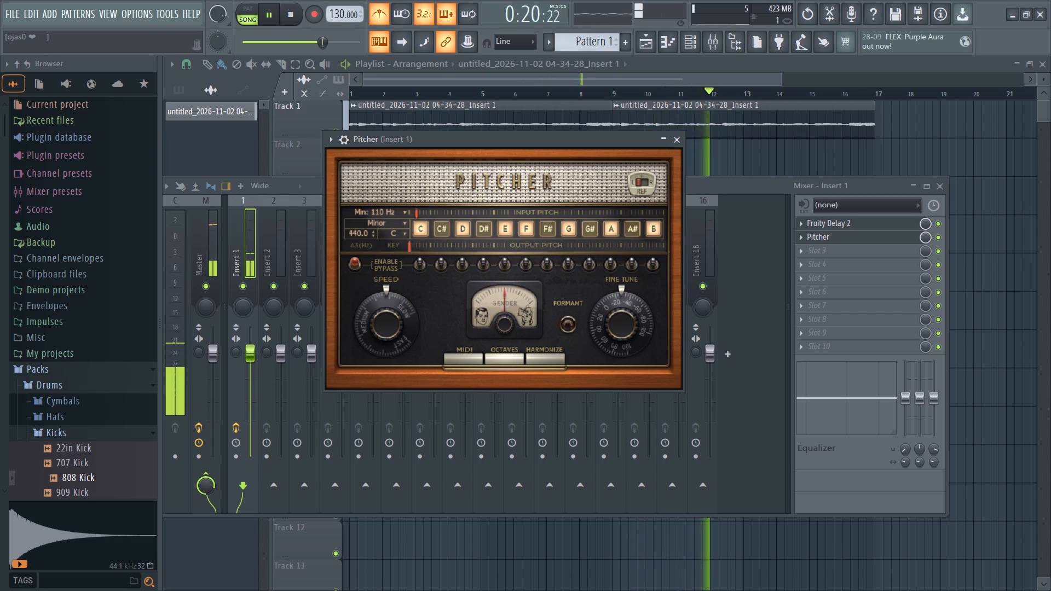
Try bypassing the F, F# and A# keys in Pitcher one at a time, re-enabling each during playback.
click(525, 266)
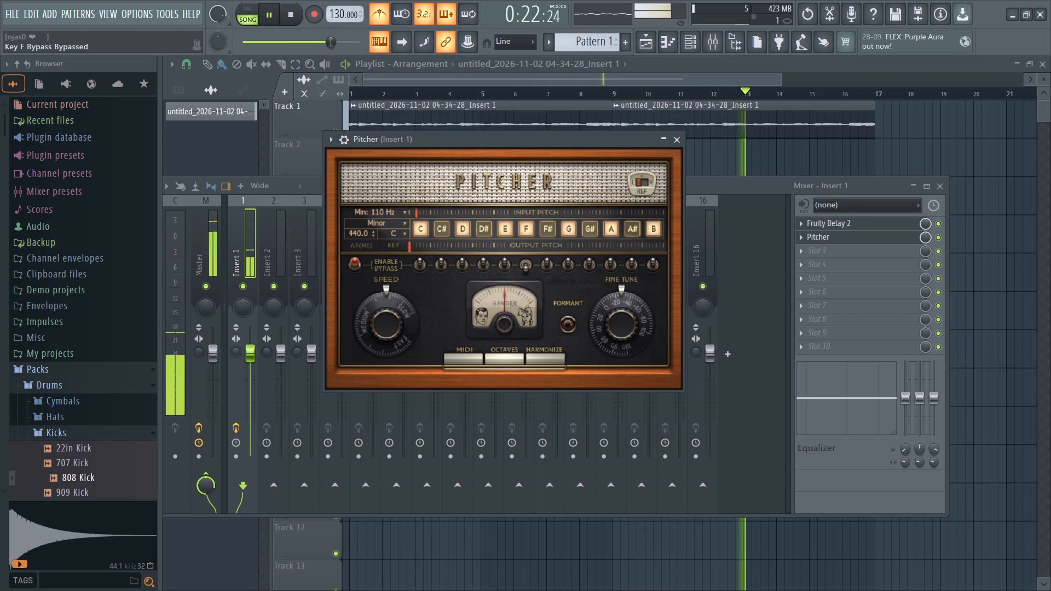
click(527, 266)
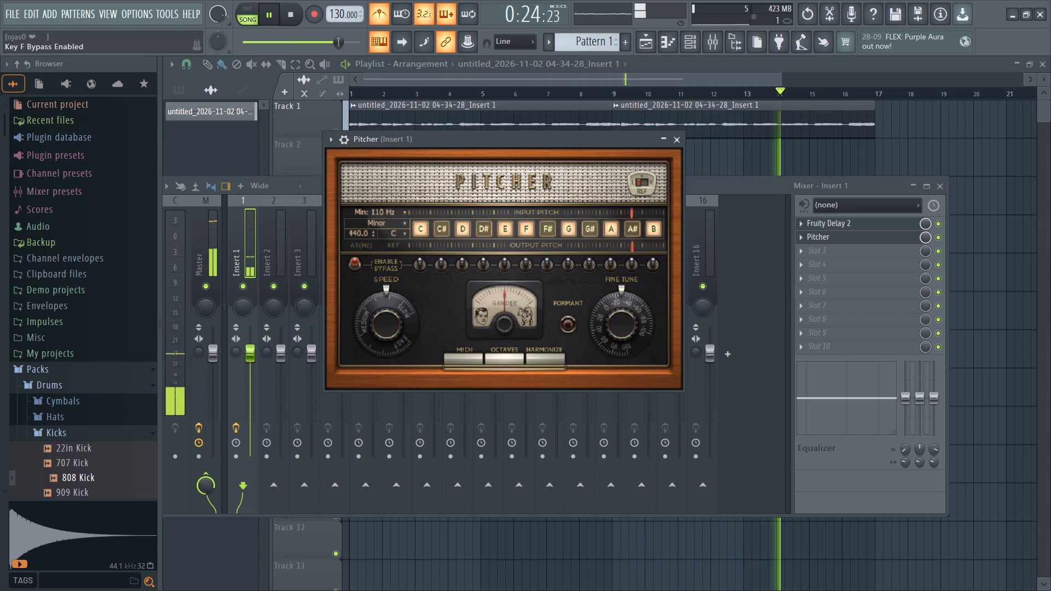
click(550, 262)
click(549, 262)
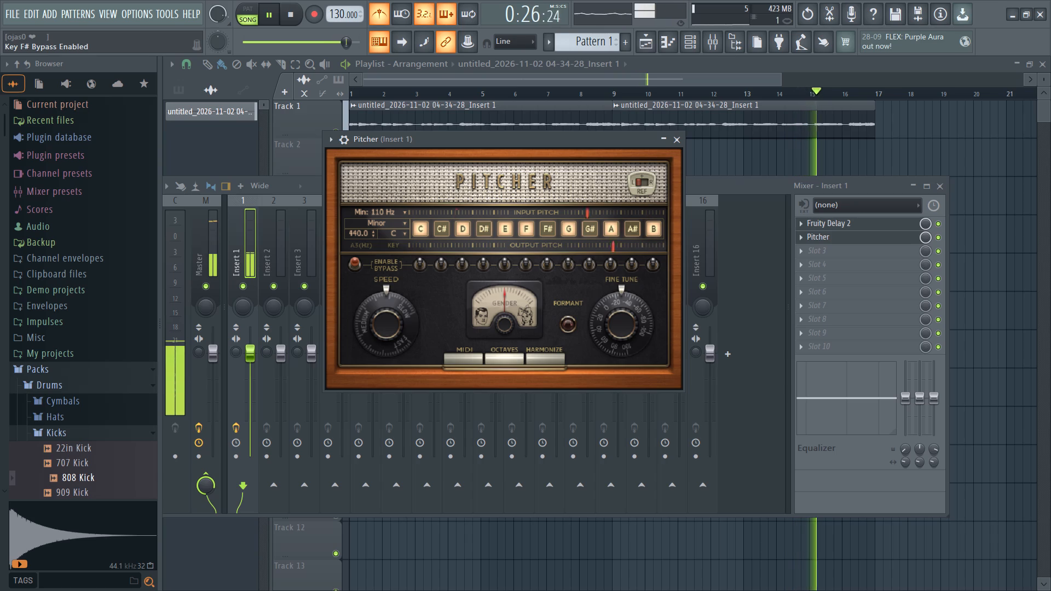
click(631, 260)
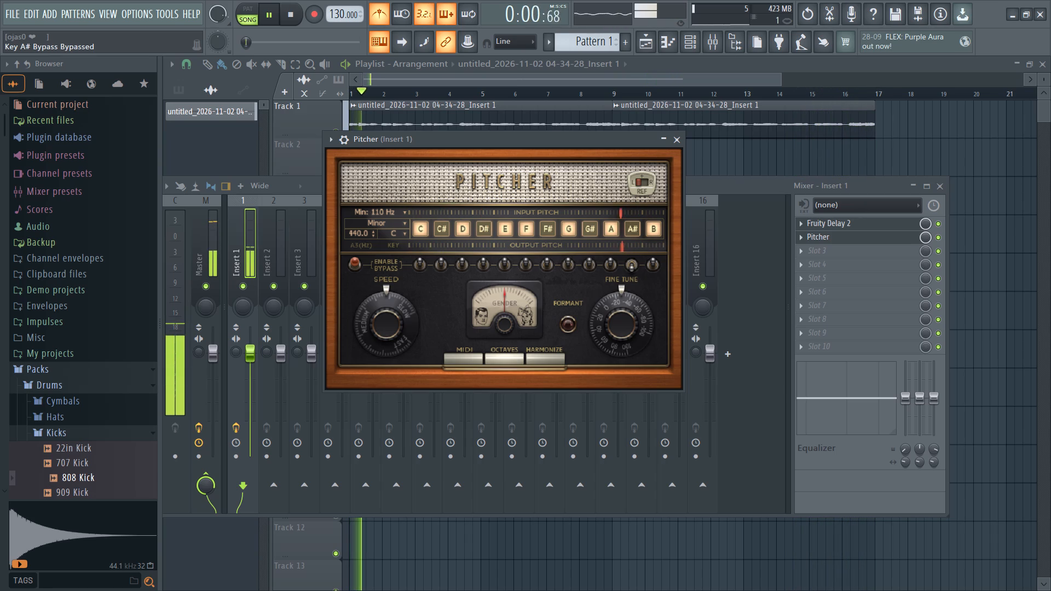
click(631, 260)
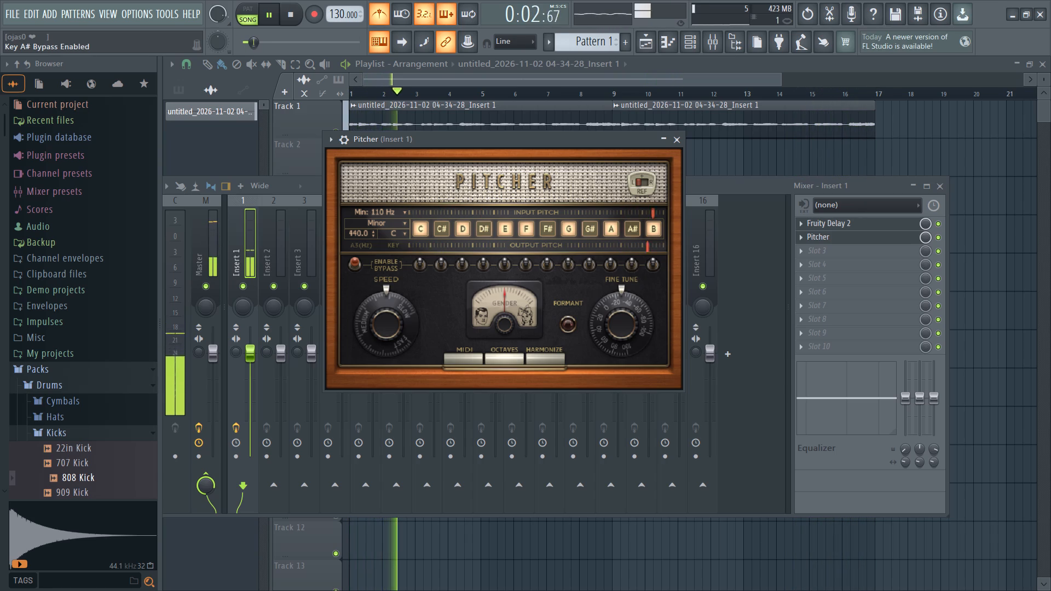
Close Pitcher, load Fruity Chorus into slot 3 of Insert 1 and place its window over the mixer tracks.
click(672, 144)
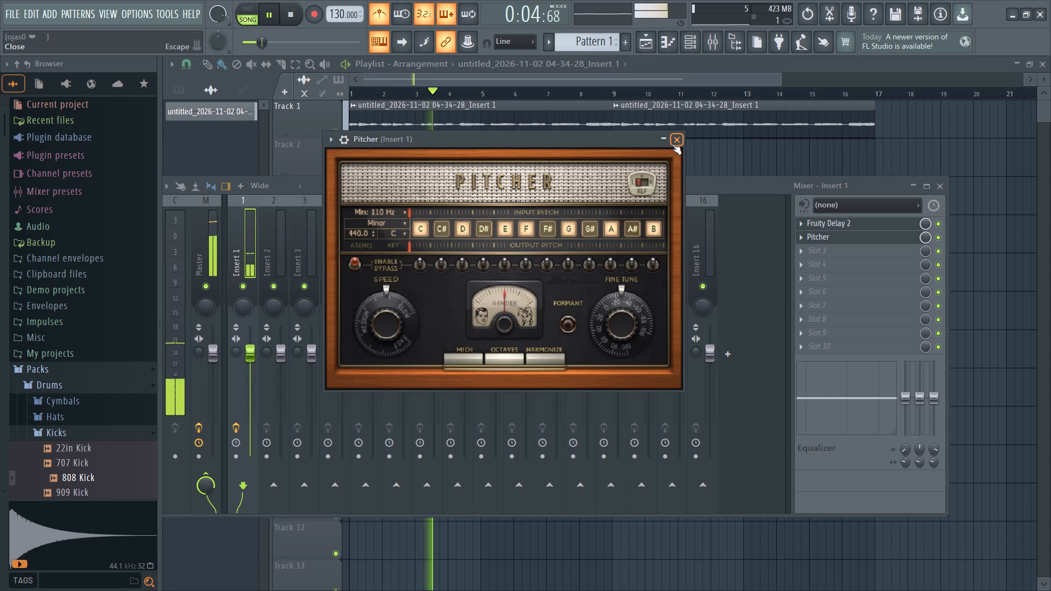
click(812, 248)
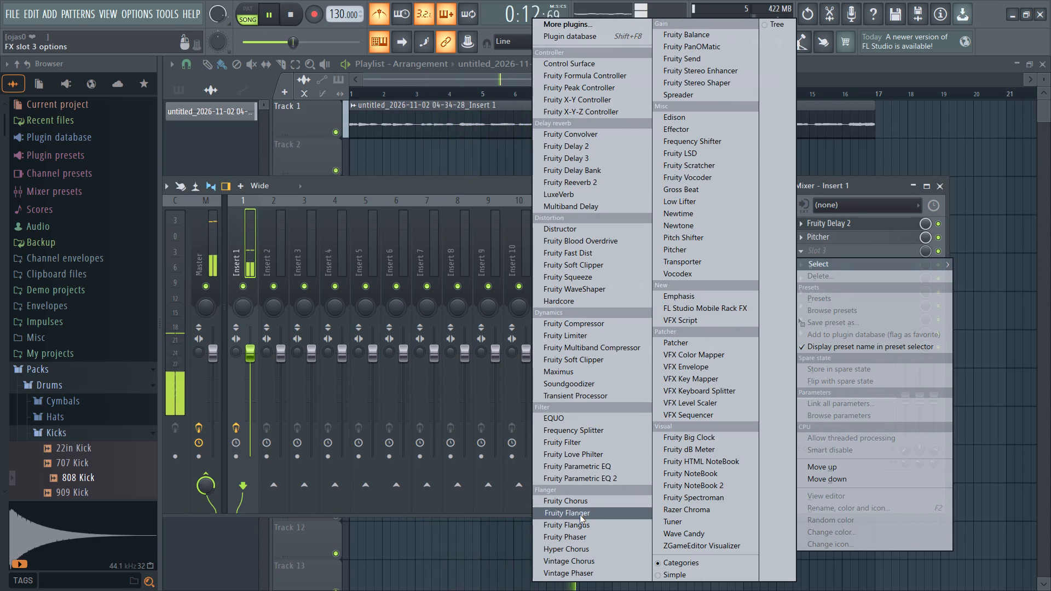
click(574, 501)
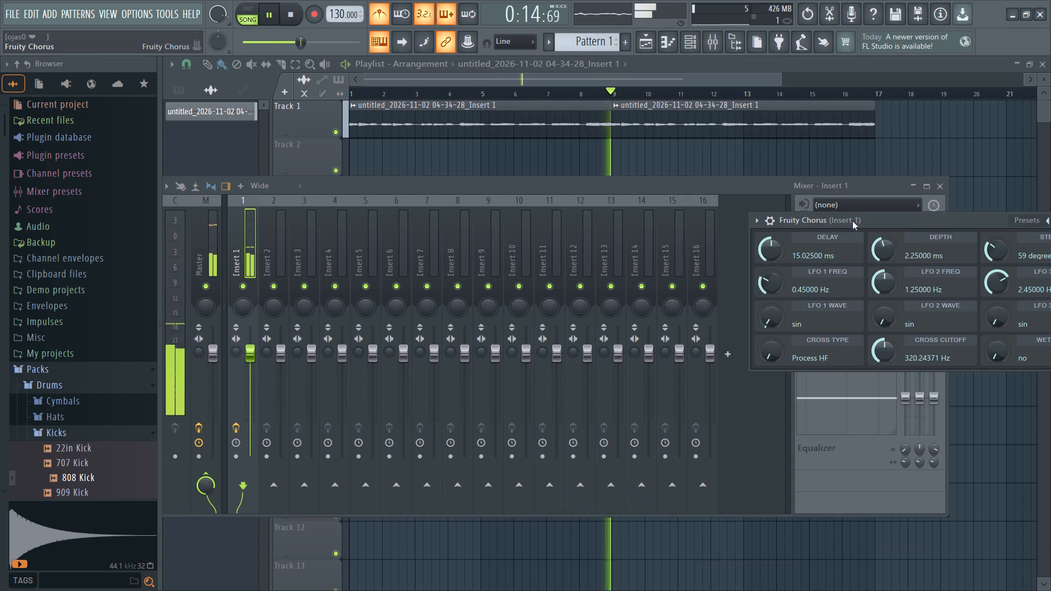
drag(861, 221, 483, 258)
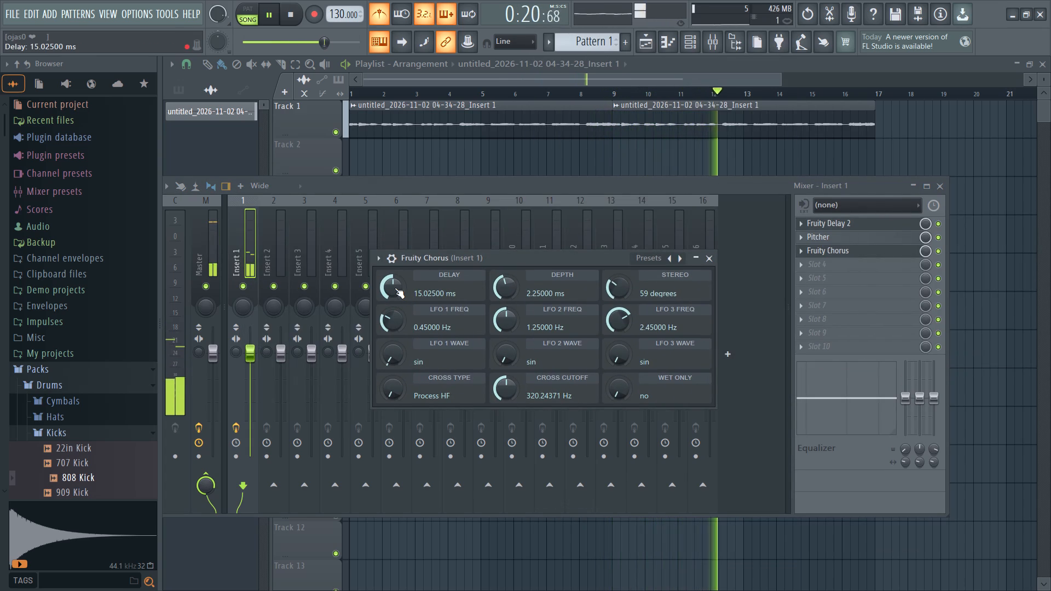
Adjust Fruity Chorus's delay up and down while listening, bringing it to about 20.17 ms.
scroll(393, 288, up, 3)
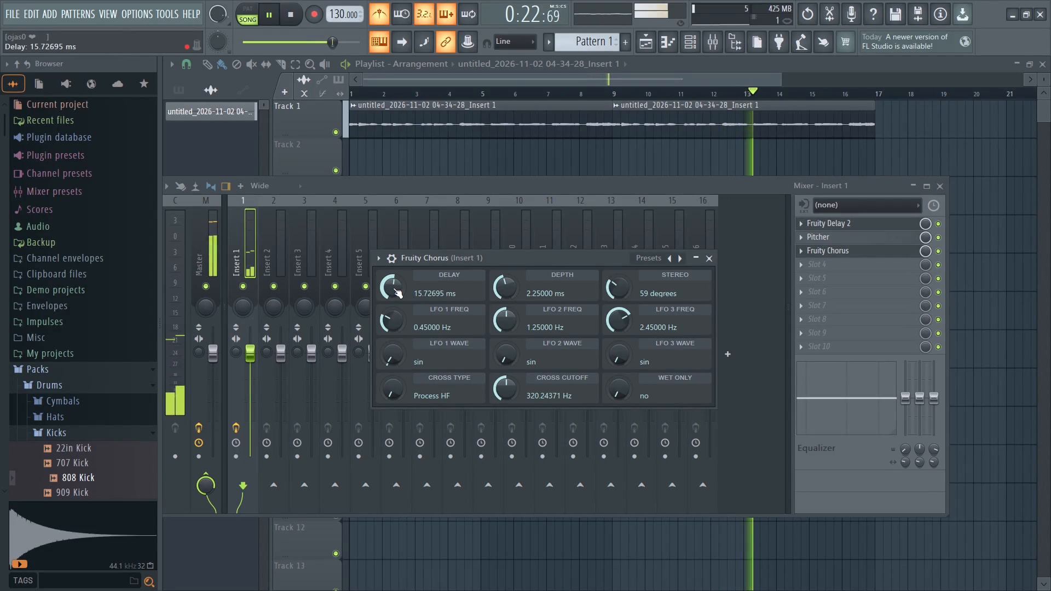
scroll(393, 288, up, 5)
scroll(393, 288, down, 8)
scroll(393, 288, up, 6)
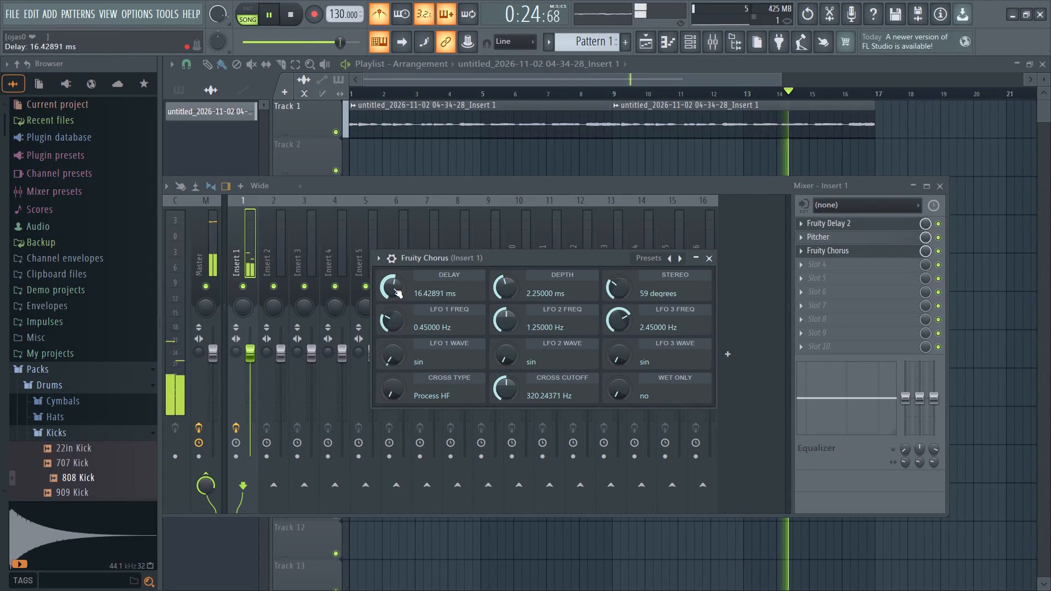
scroll(393, 288, up, 17)
scroll(393, 288, up, 5)
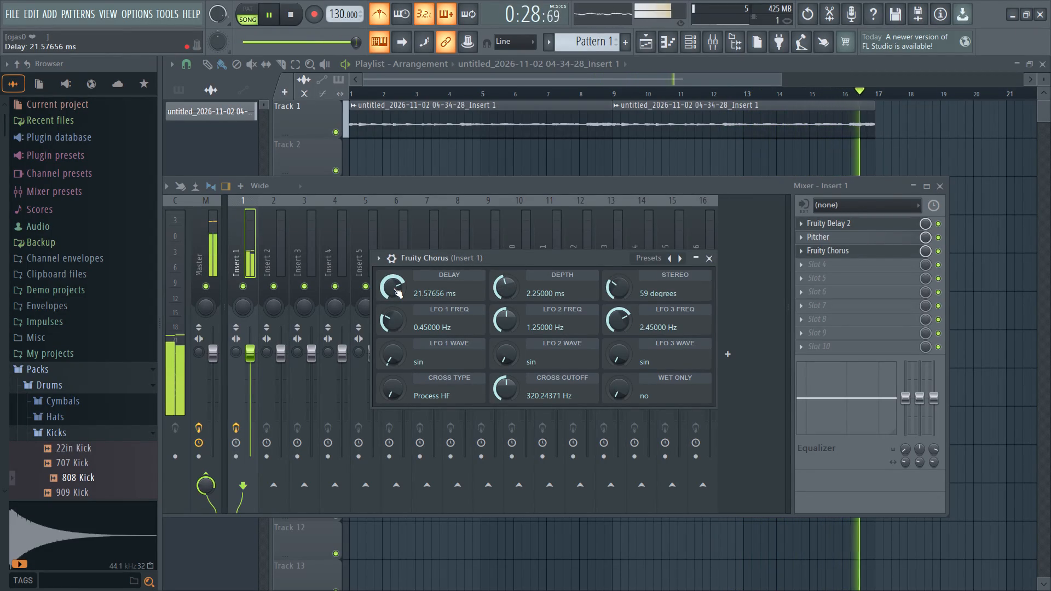
scroll(393, 288, down, 6)
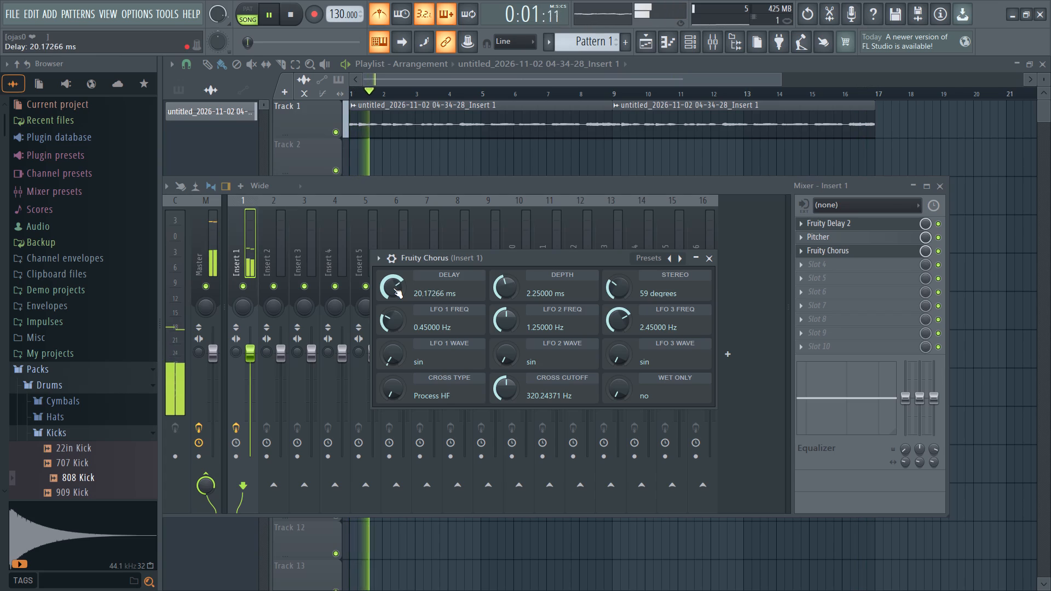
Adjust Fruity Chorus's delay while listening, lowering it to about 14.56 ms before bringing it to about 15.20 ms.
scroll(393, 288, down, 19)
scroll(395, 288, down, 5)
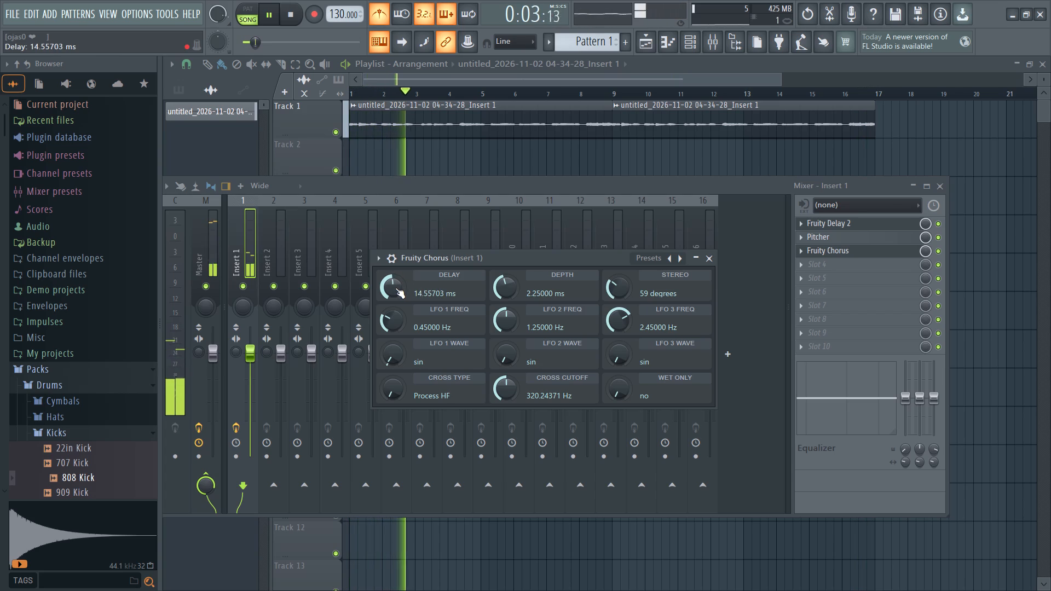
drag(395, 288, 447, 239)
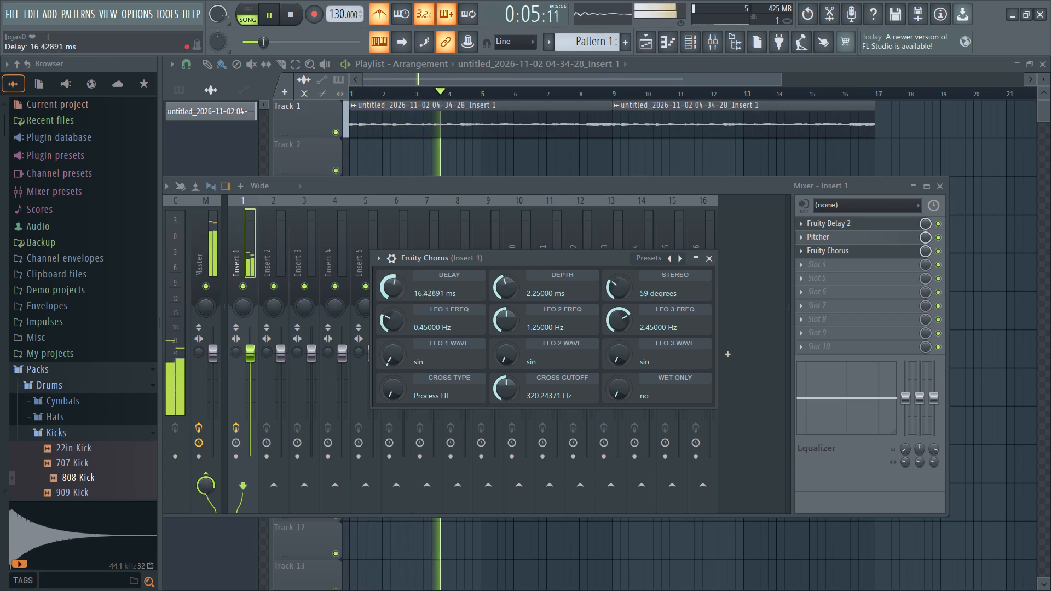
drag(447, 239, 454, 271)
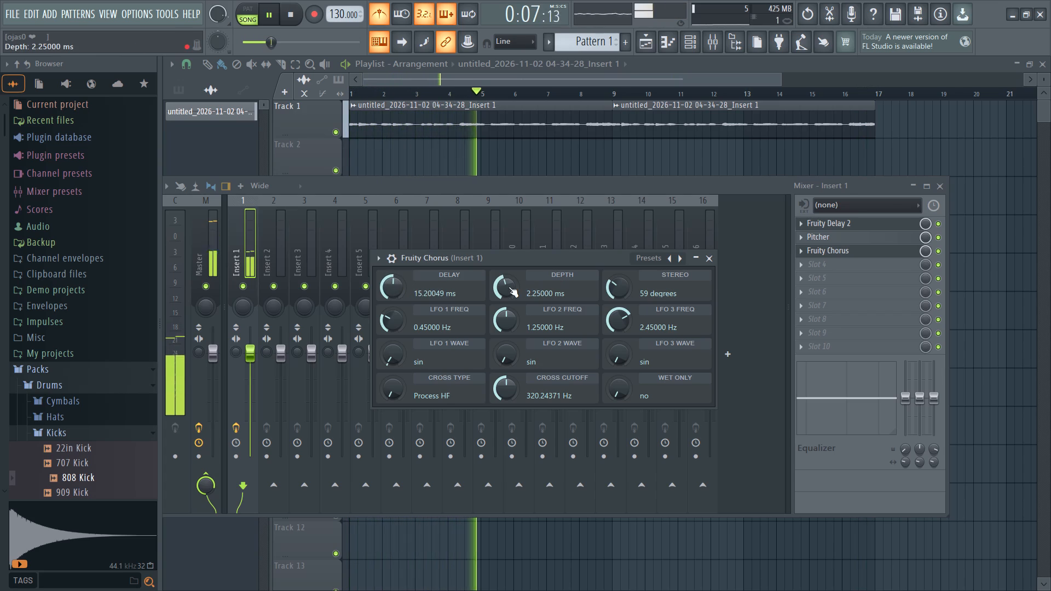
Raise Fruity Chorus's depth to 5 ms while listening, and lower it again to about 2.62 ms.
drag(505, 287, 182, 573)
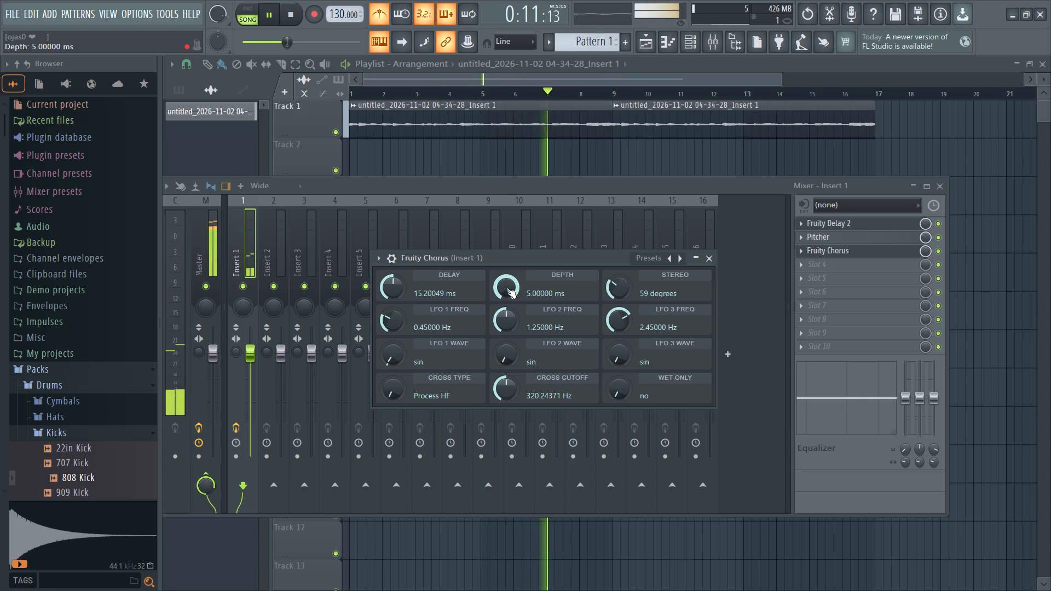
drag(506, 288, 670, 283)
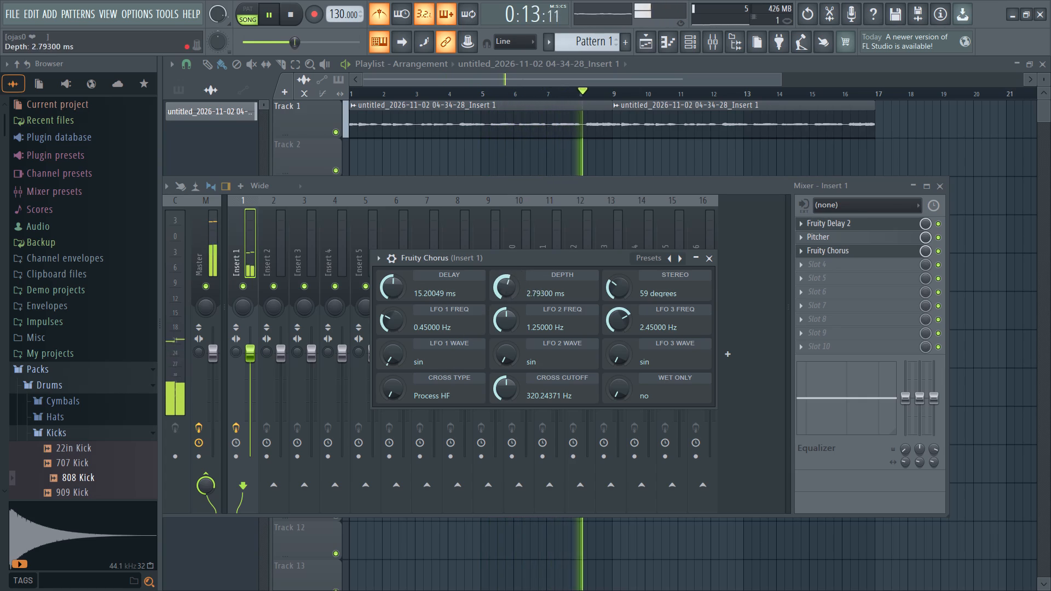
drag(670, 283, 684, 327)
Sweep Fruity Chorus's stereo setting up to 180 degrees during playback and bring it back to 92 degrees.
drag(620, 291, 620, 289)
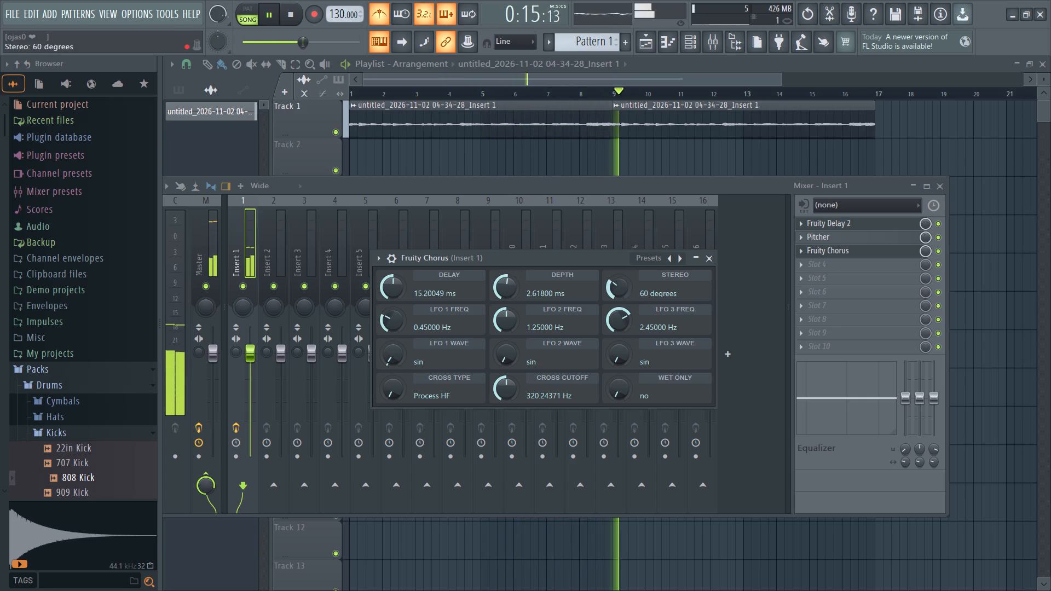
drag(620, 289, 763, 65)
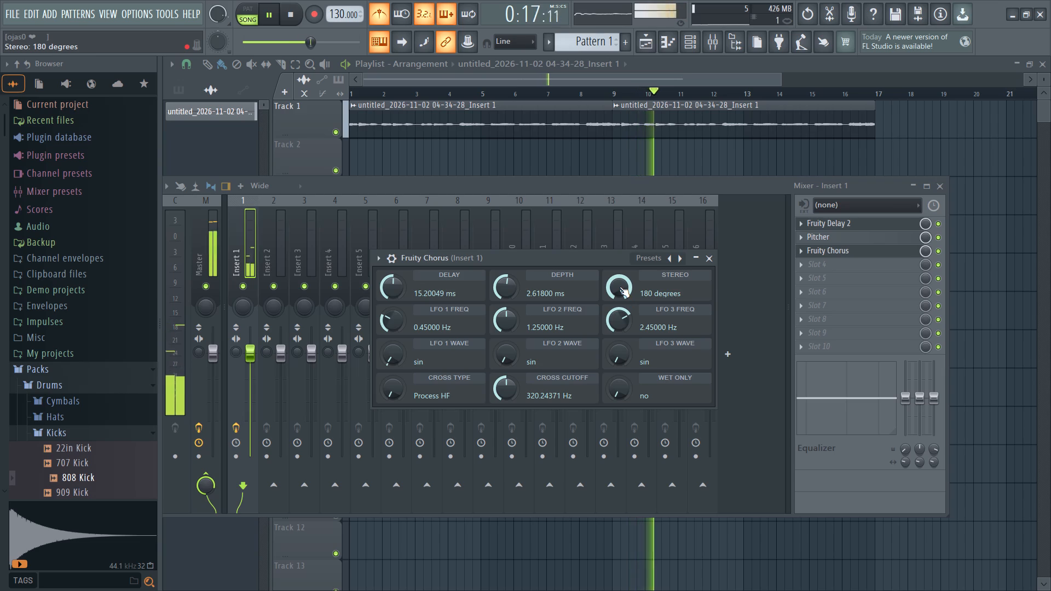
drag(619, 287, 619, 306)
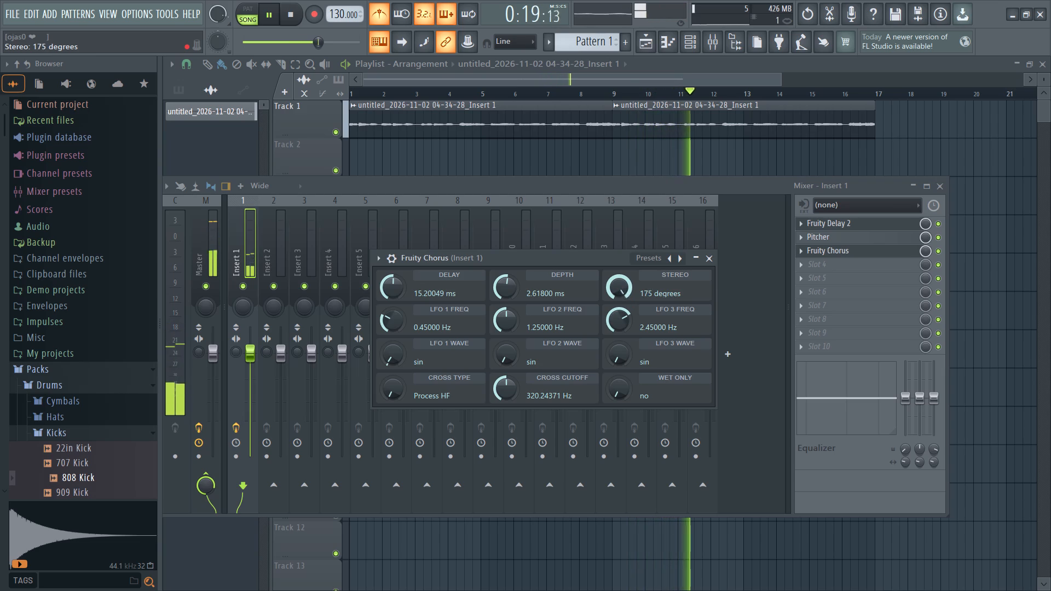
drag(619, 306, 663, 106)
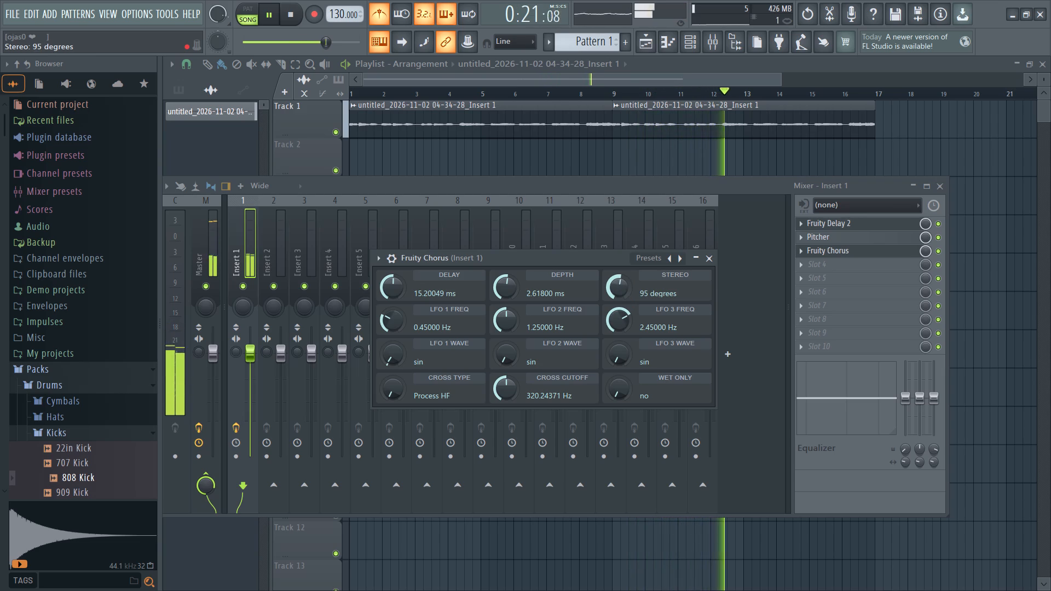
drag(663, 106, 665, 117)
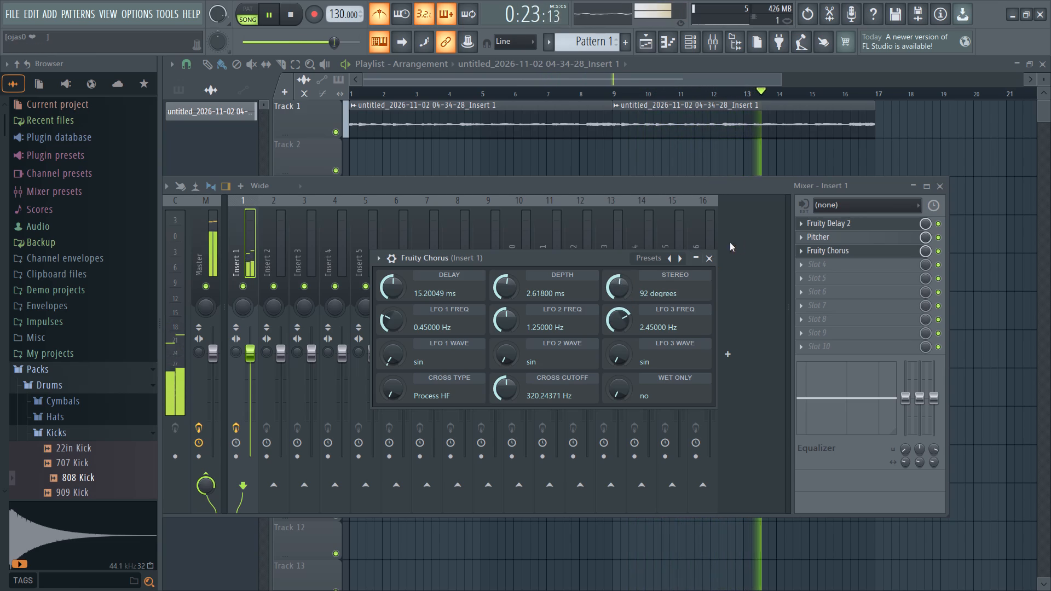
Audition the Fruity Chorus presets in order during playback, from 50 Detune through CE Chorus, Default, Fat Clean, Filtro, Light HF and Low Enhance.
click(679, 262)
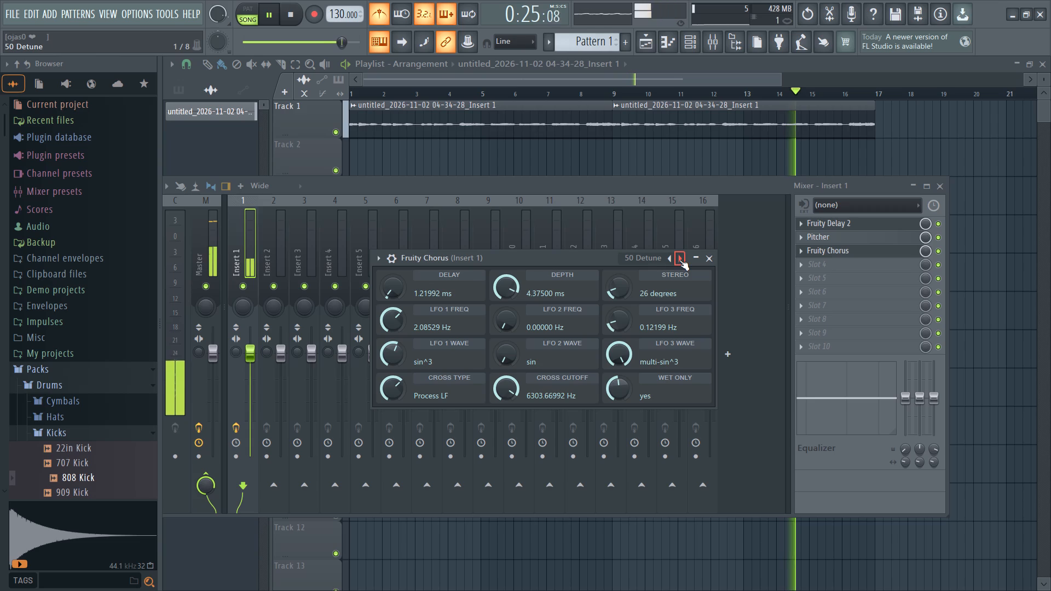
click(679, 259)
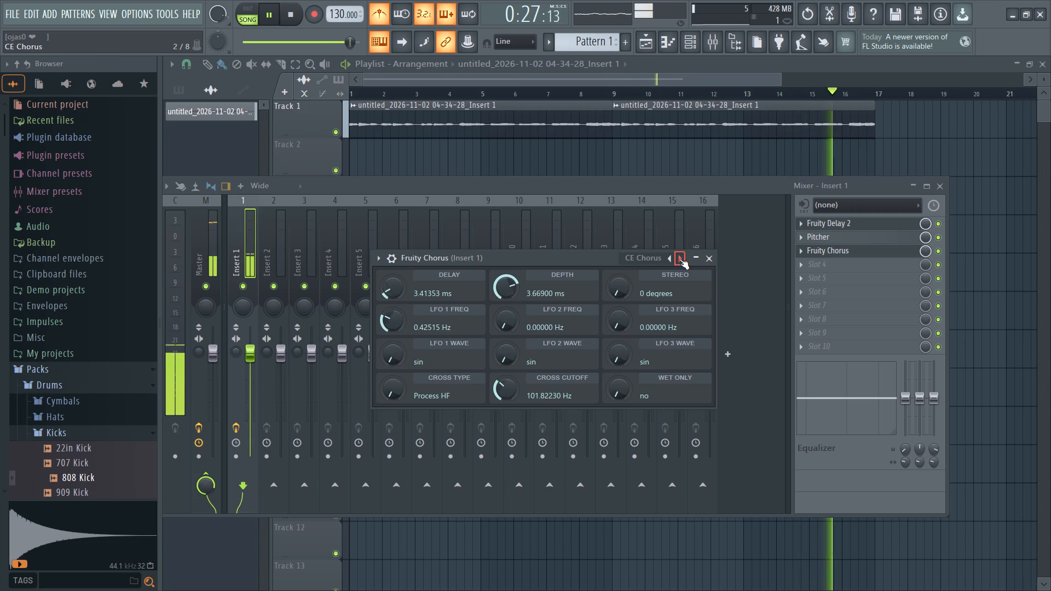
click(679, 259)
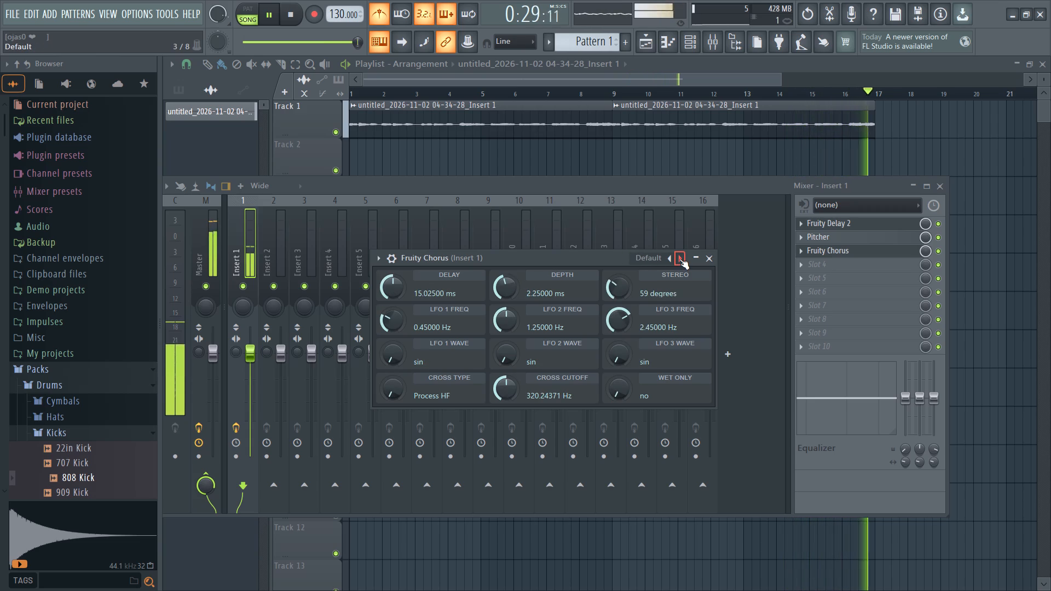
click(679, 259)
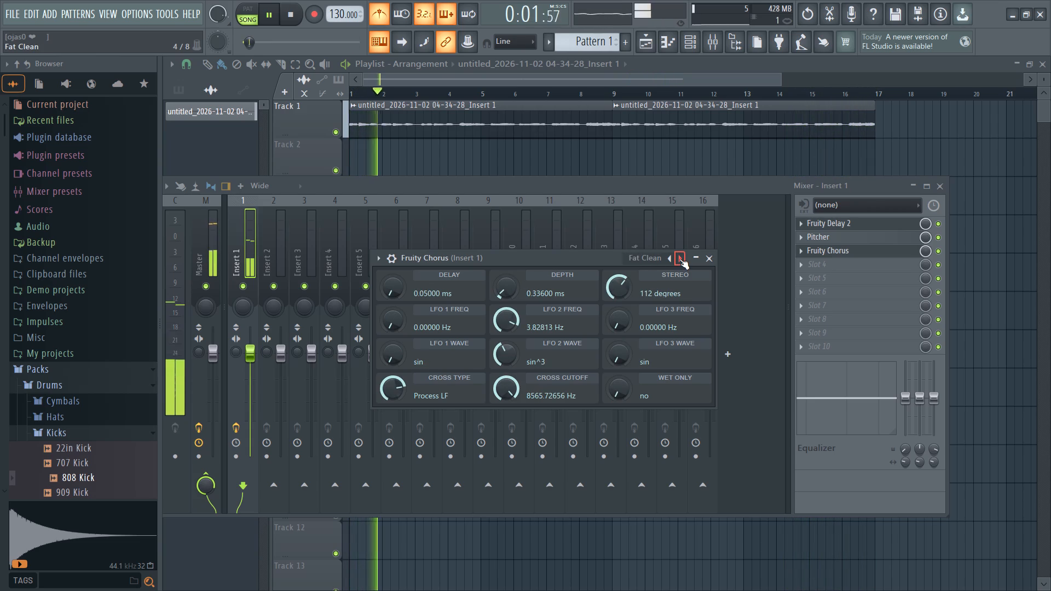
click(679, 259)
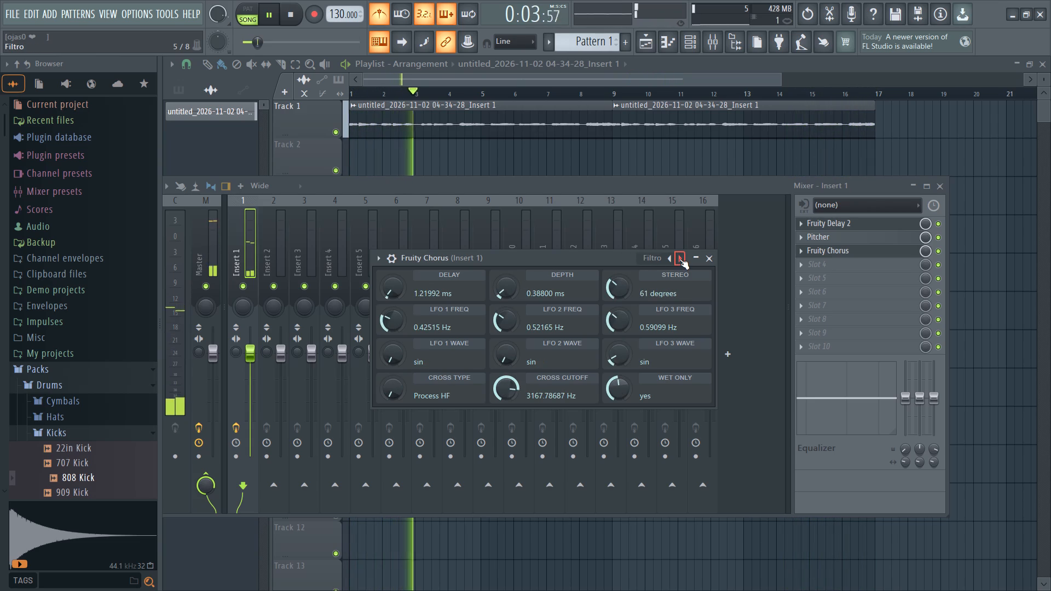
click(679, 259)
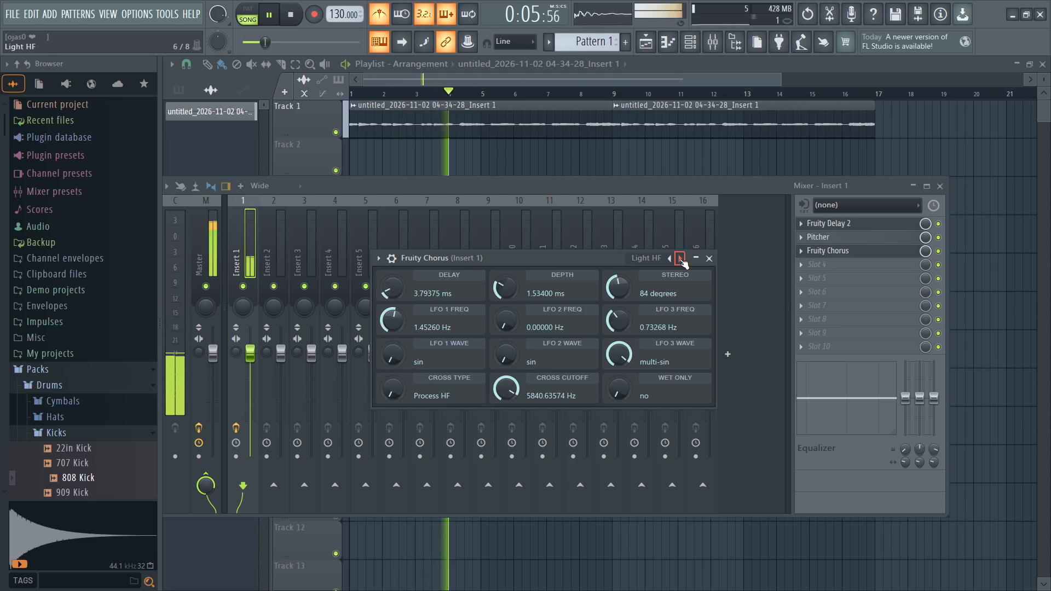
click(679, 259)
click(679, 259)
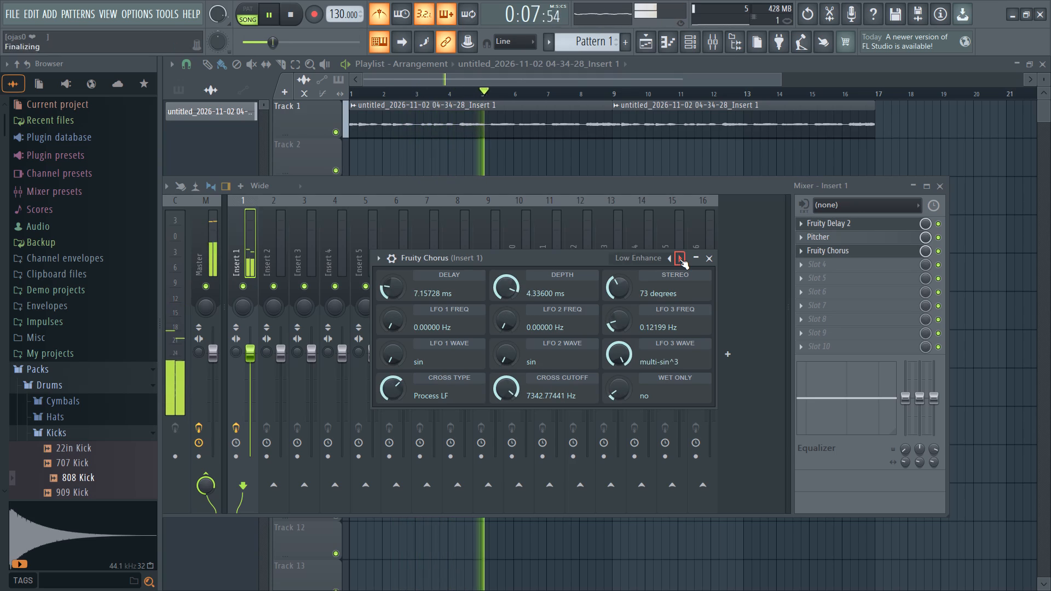
Cycle through the Fruity Chorus presets again from 50 Detune and settle on CE Chorus.
click(679, 259)
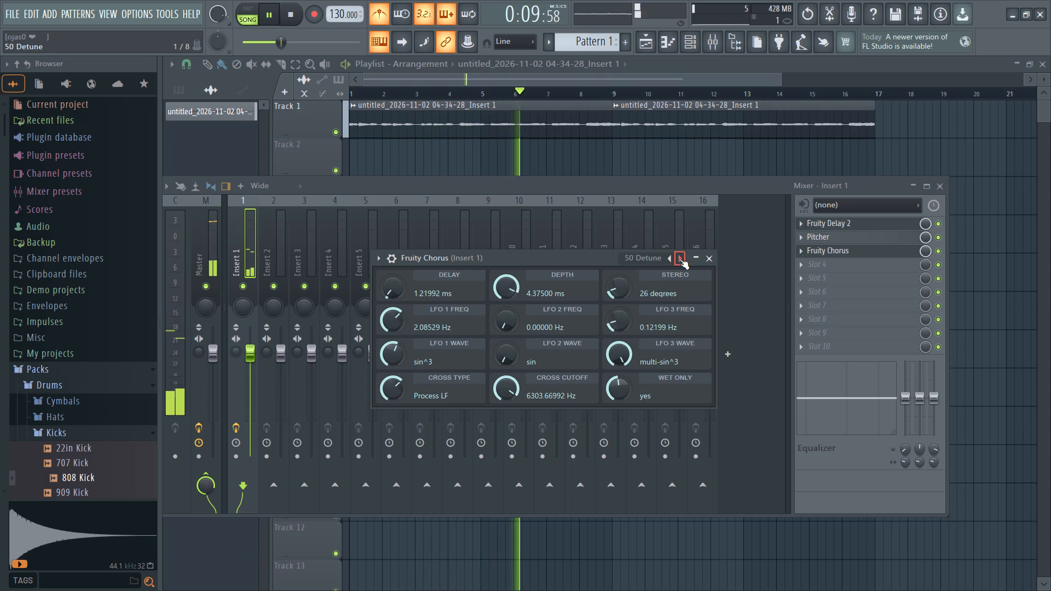
click(678, 257)
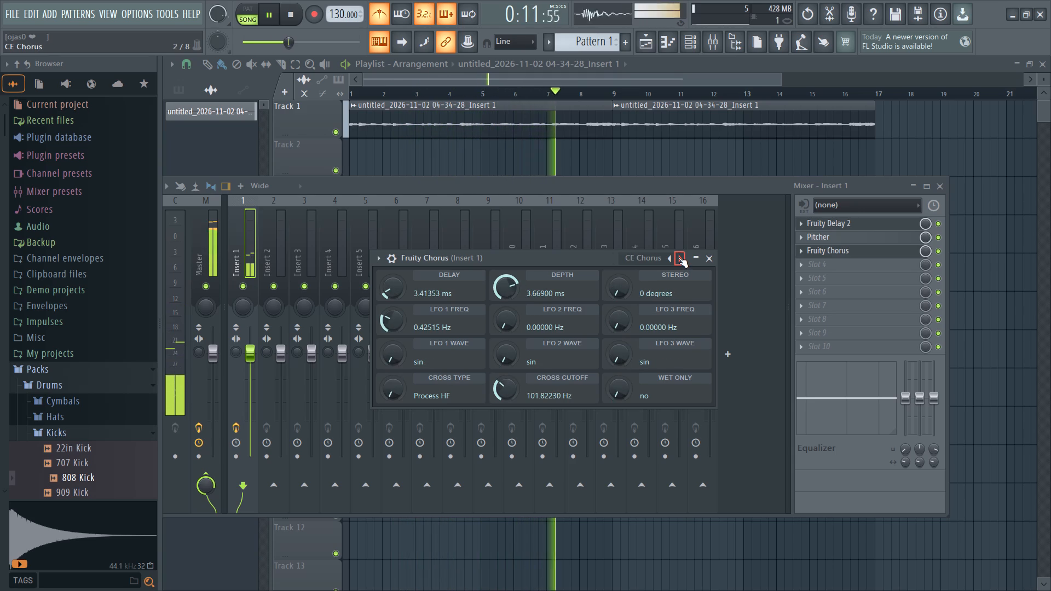
click(678, 257)
click(678, 257)
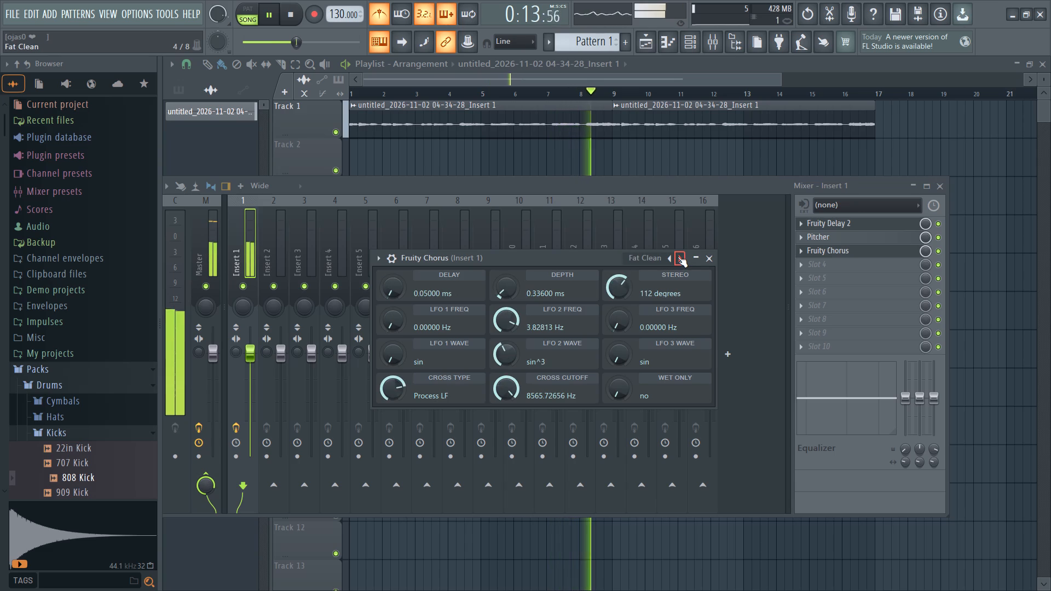
triple_click(683, 256)
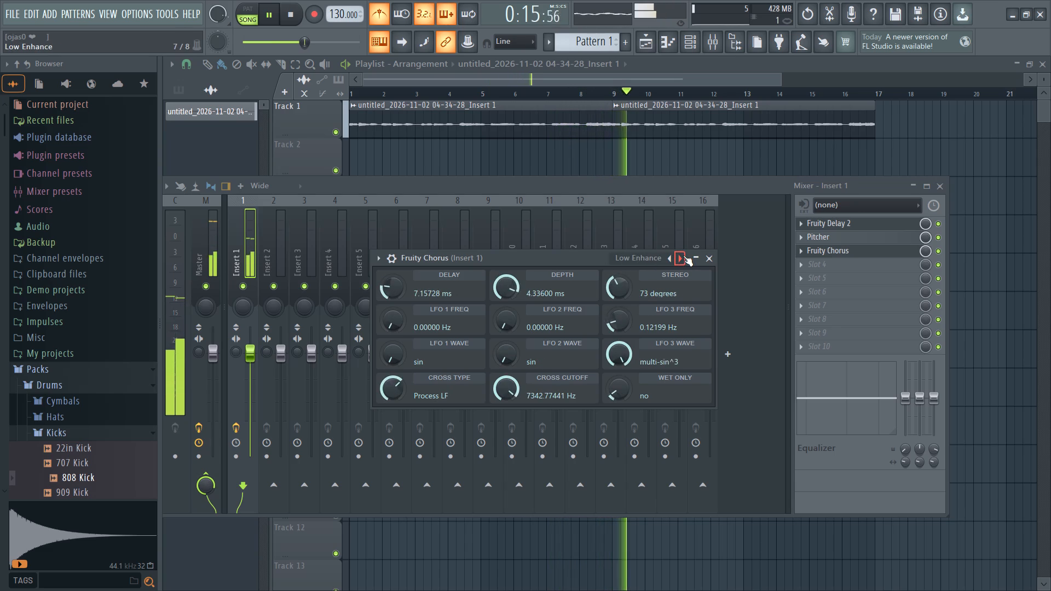
click(683, 256)
click(683, 256)
click(683, 256)
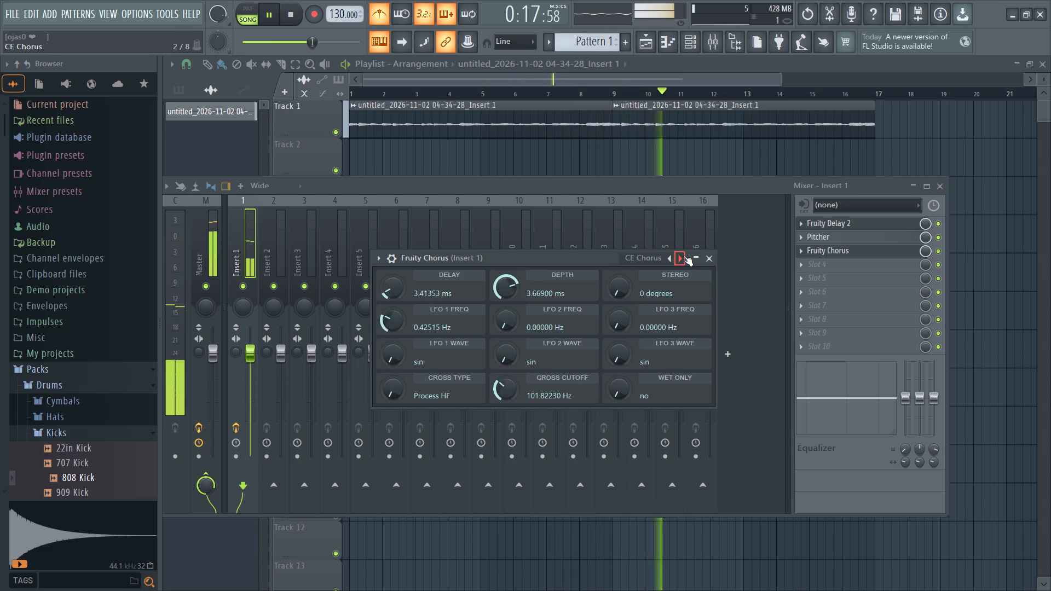
click(683, 256)
click(668, 258)
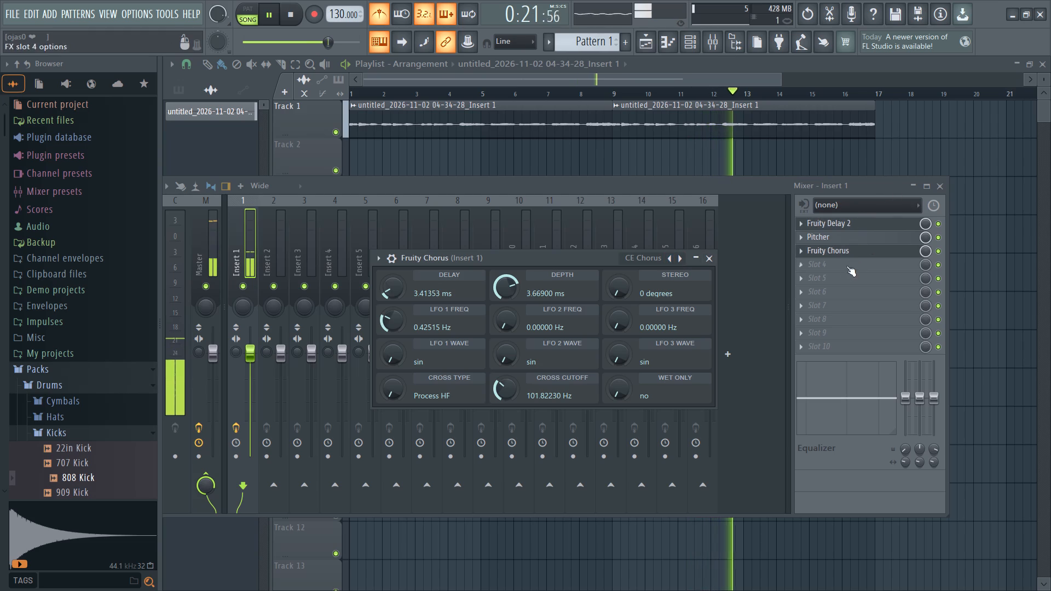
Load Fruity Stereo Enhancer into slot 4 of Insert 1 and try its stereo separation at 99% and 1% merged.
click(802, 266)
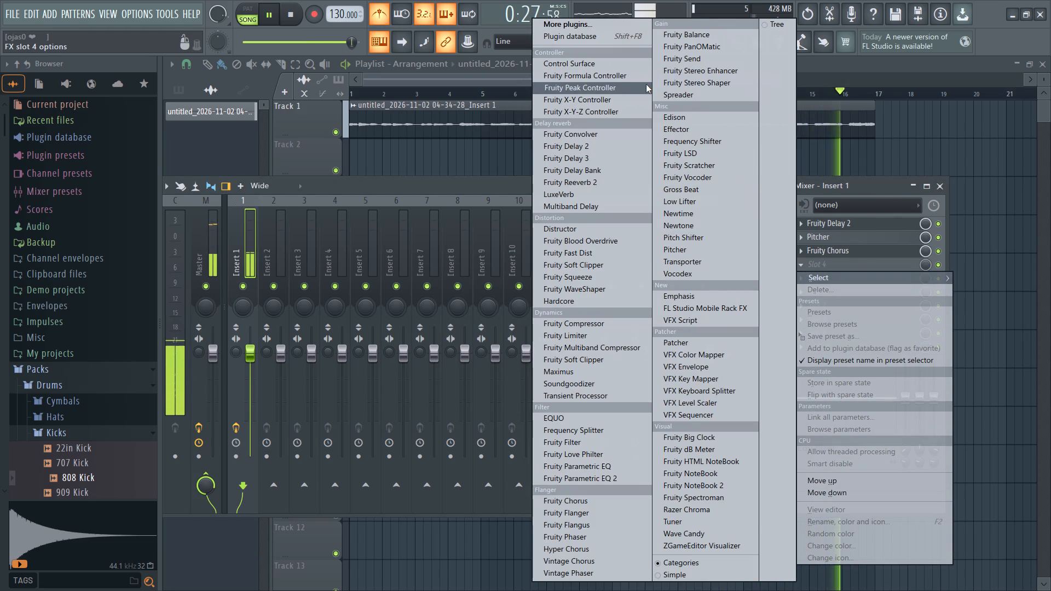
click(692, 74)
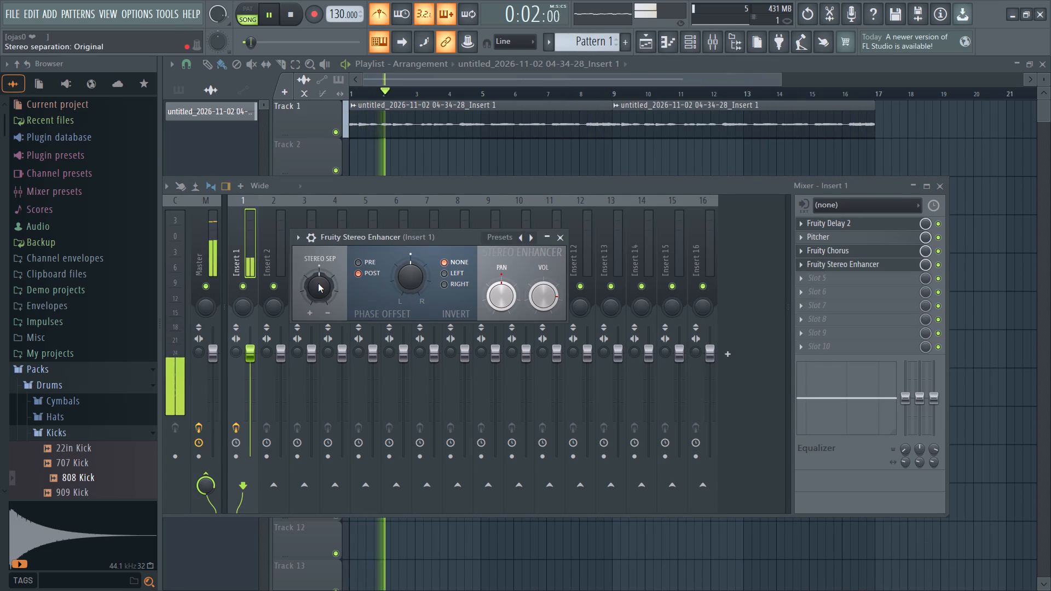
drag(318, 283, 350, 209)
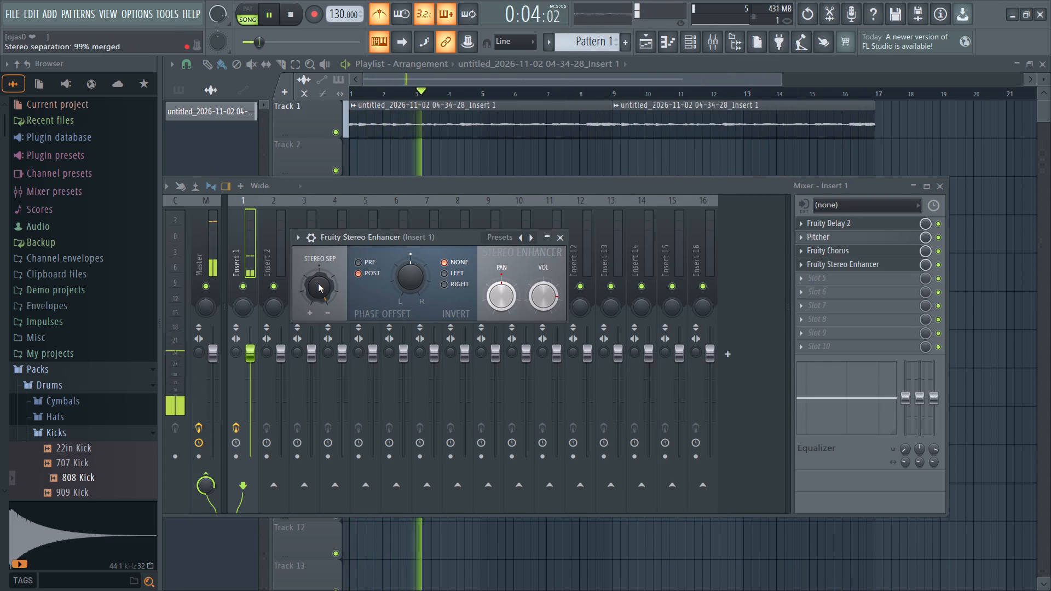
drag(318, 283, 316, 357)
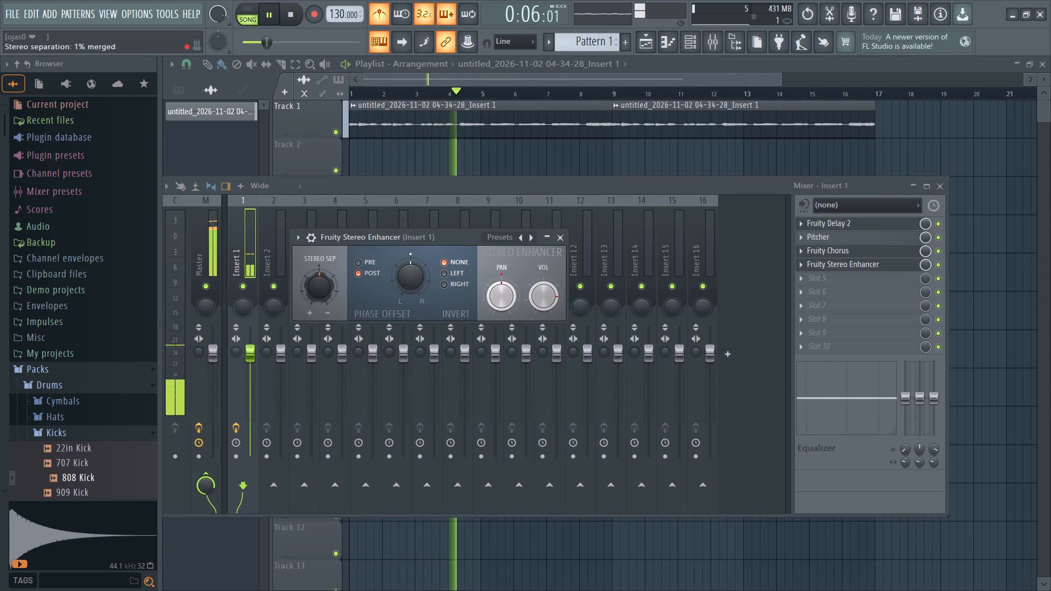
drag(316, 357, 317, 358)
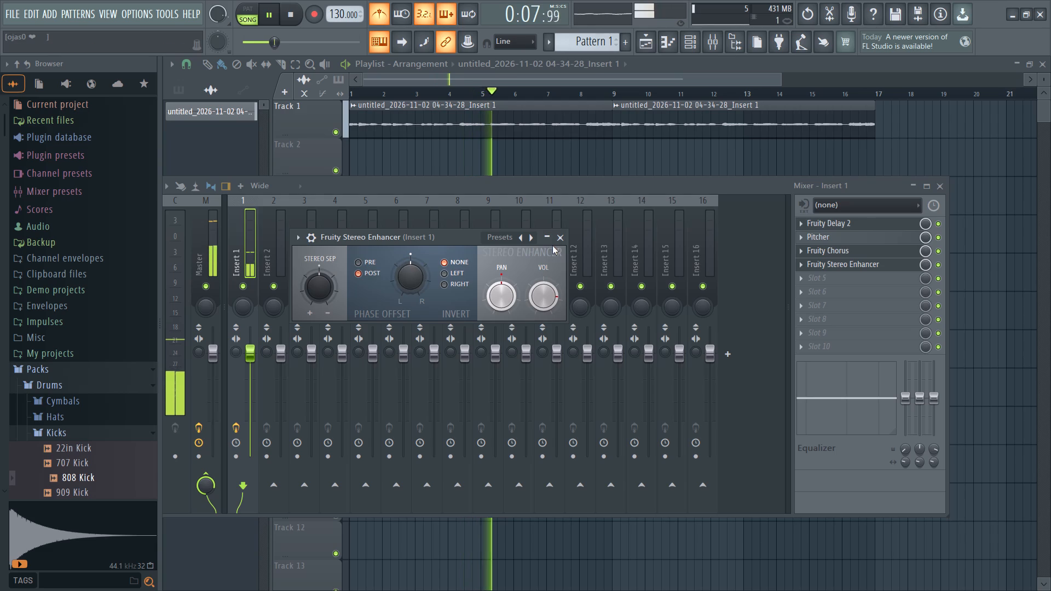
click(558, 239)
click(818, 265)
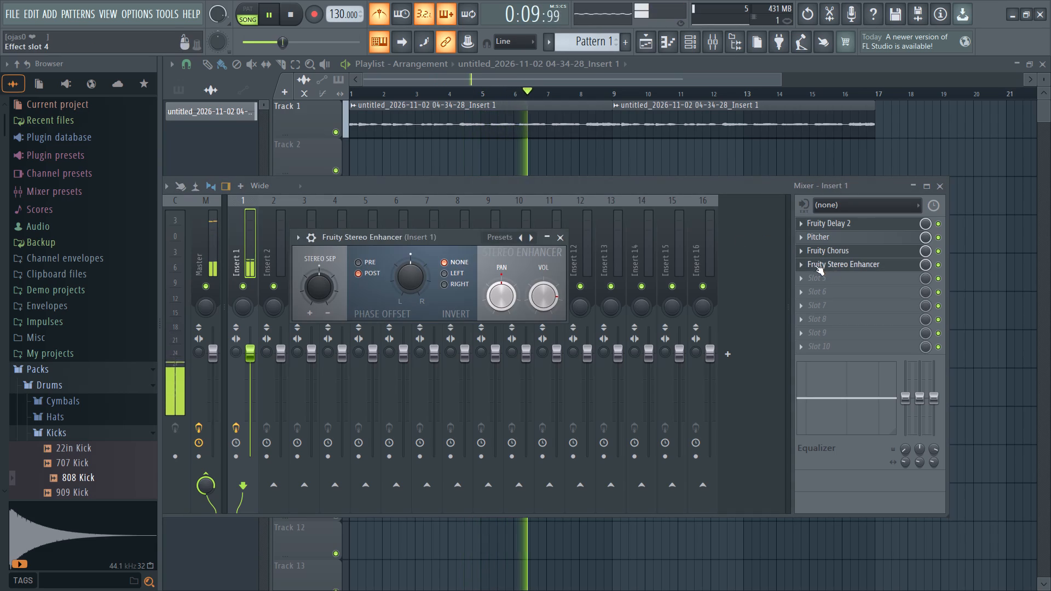
Replace the Fruity Stereo Enhancer in slot 4 of Insert 1 with Fruity Blood Overdrive.
click(799, 265)
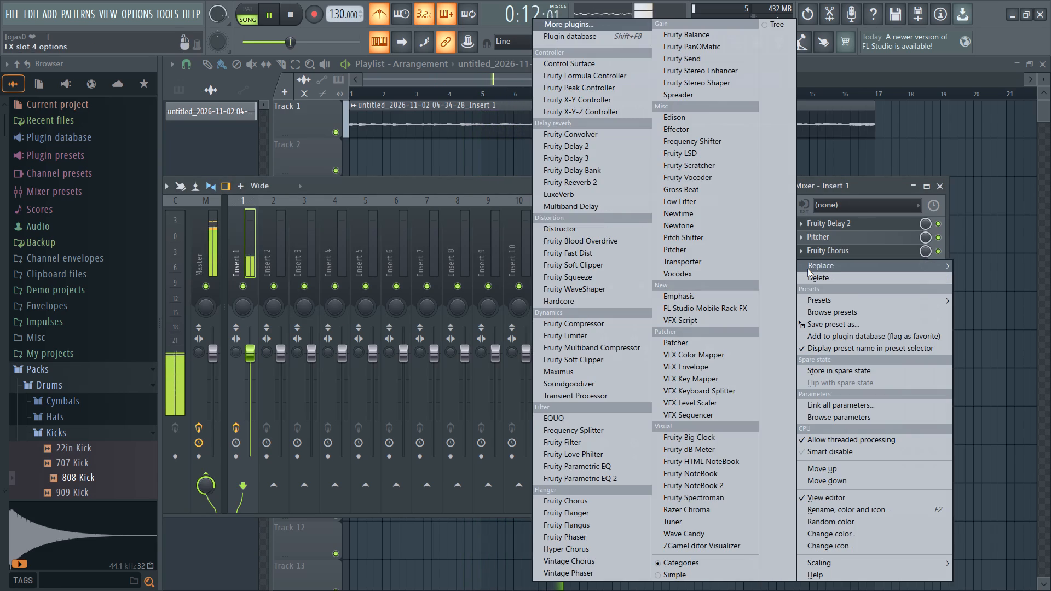
click(807, 269)
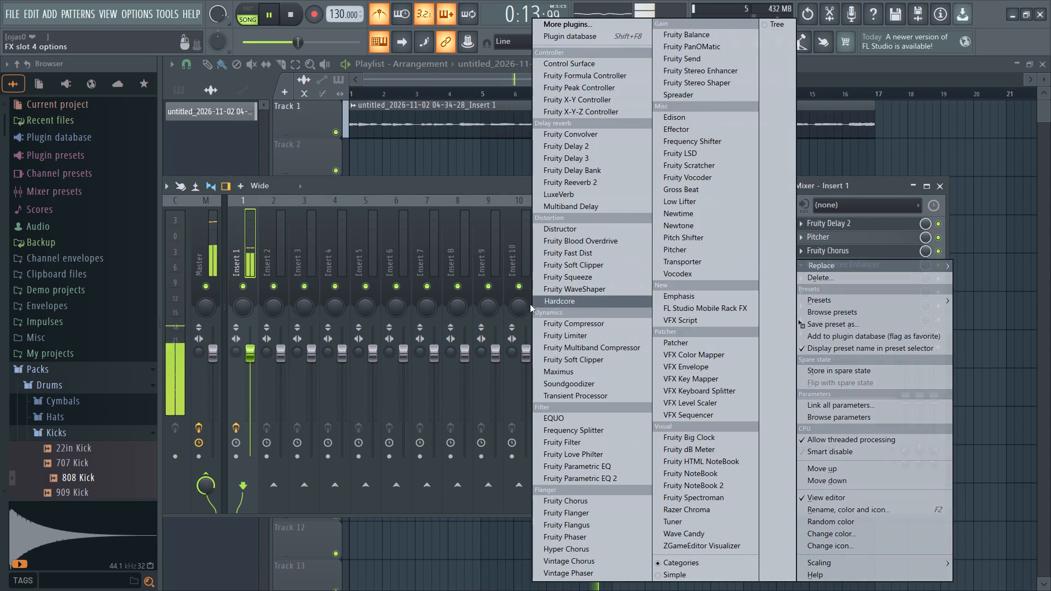
click(574, 241)
Raise Fruity Blood Overdrive's pre amp gradually during playback, bringing it to about 0.95.
drag(424, 318, 452, 153)
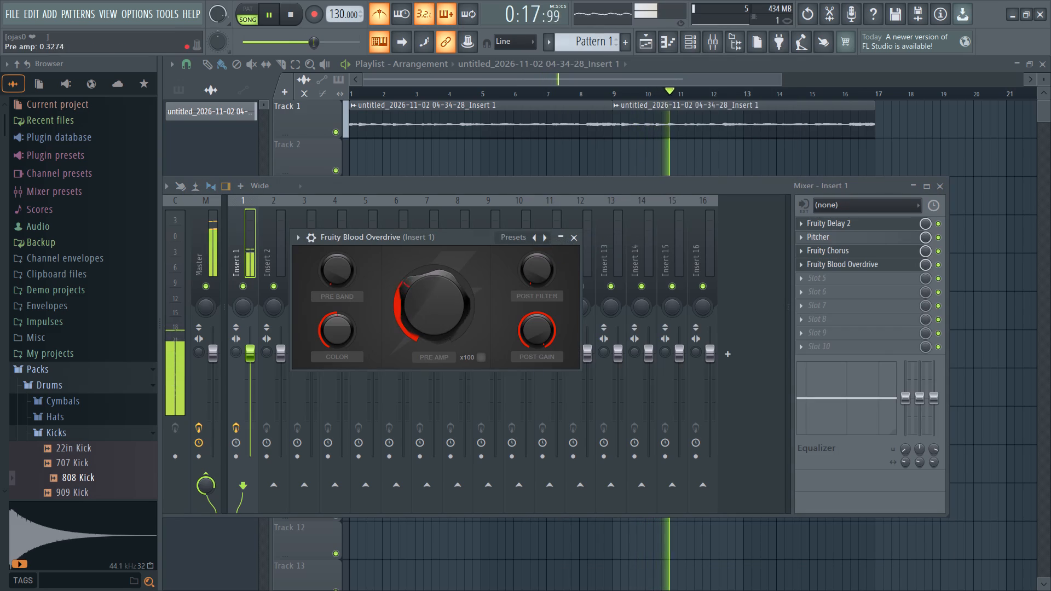
drag(452, 153, 470, 145)
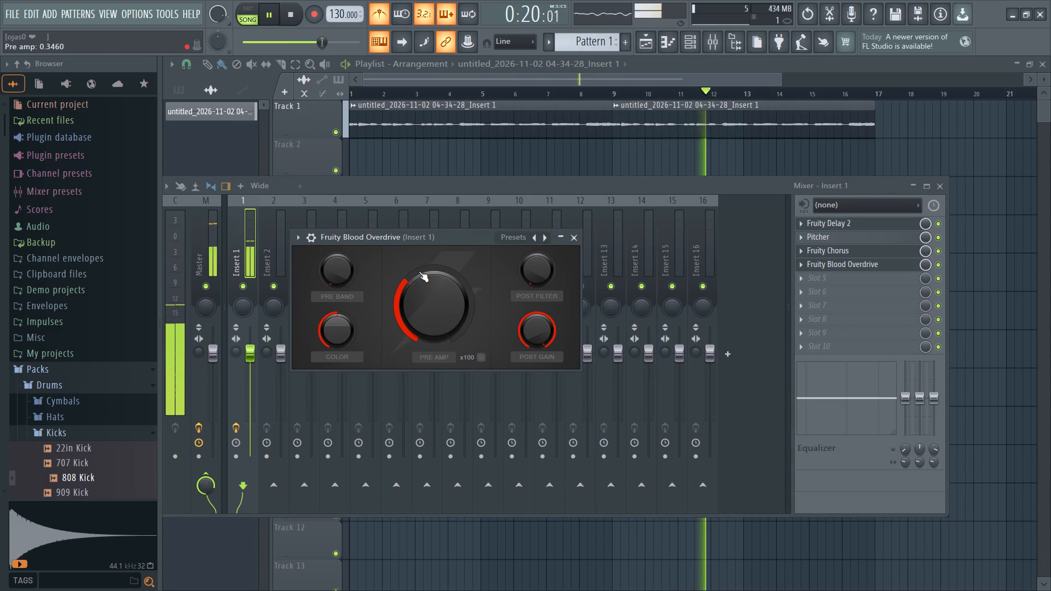
drag(413, 286, 660, 241)
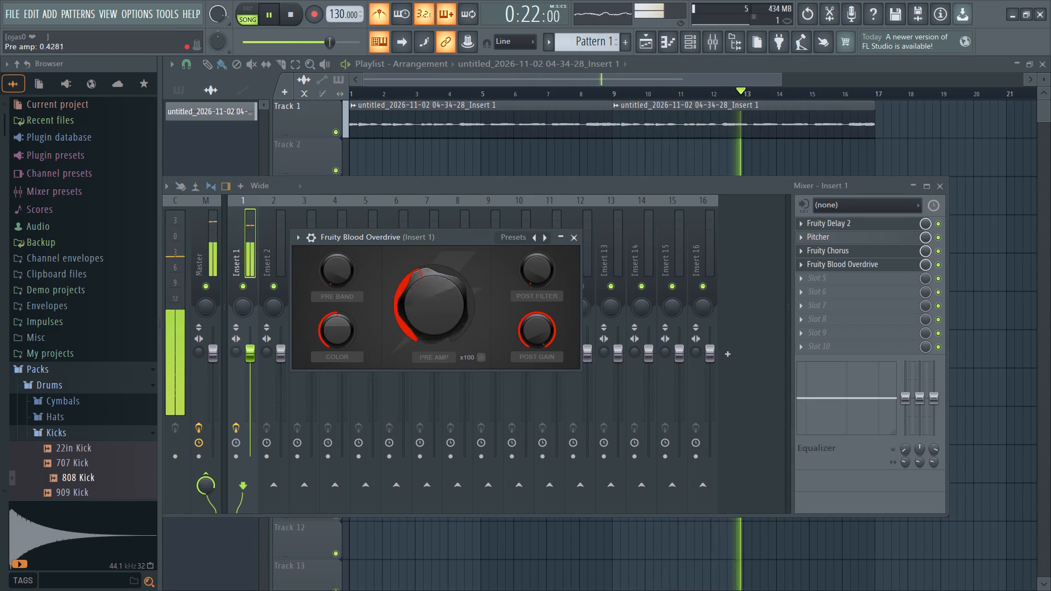
drag(660, 241, 828, 538)
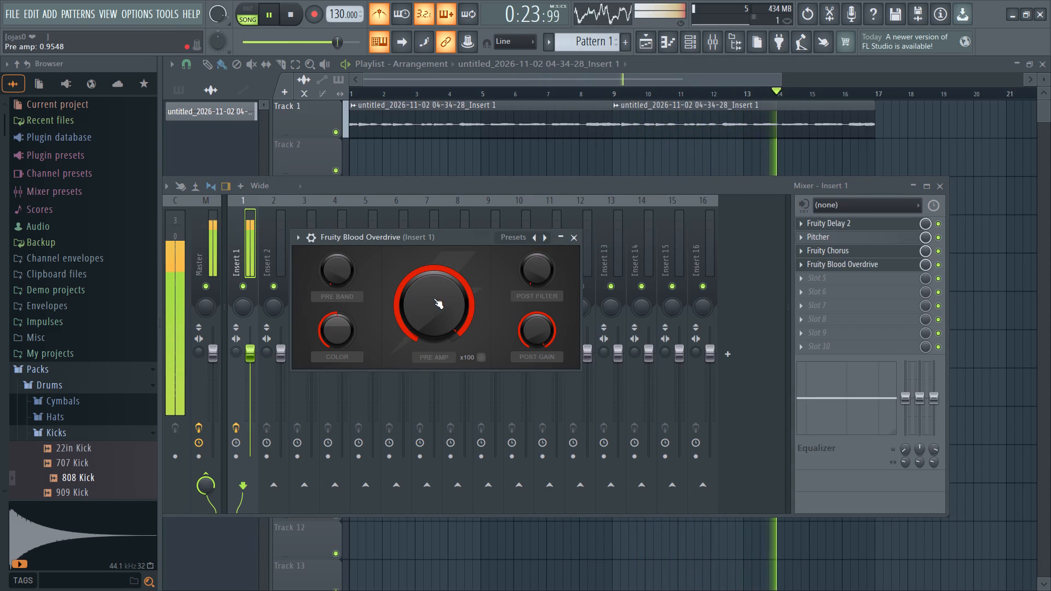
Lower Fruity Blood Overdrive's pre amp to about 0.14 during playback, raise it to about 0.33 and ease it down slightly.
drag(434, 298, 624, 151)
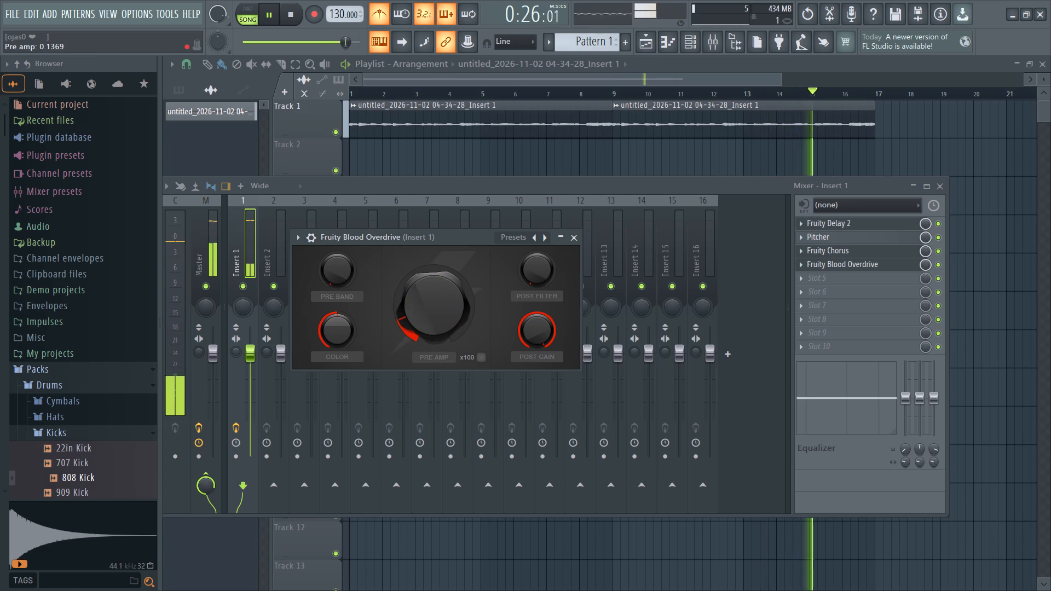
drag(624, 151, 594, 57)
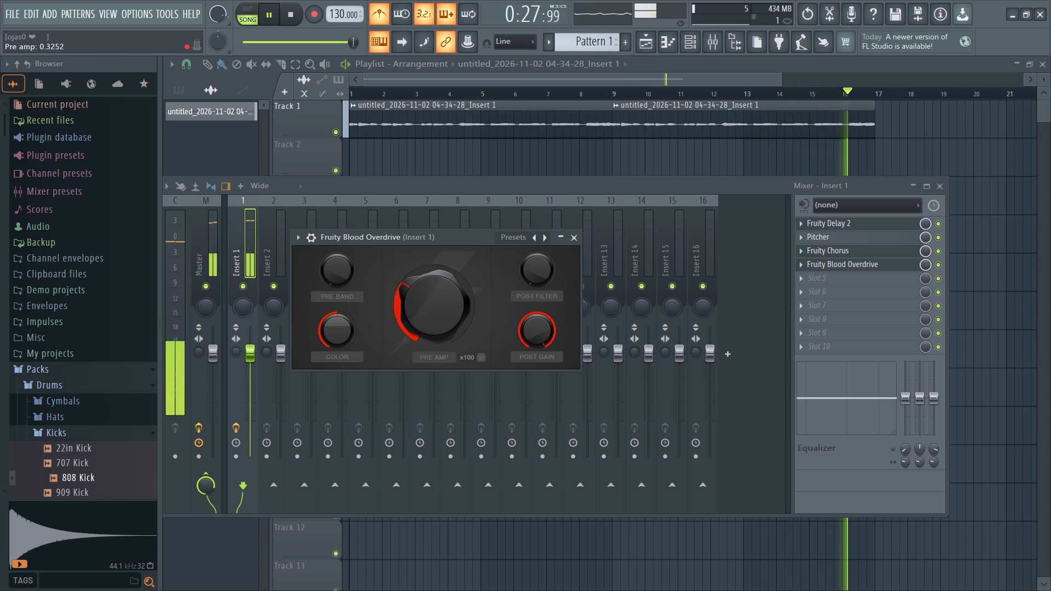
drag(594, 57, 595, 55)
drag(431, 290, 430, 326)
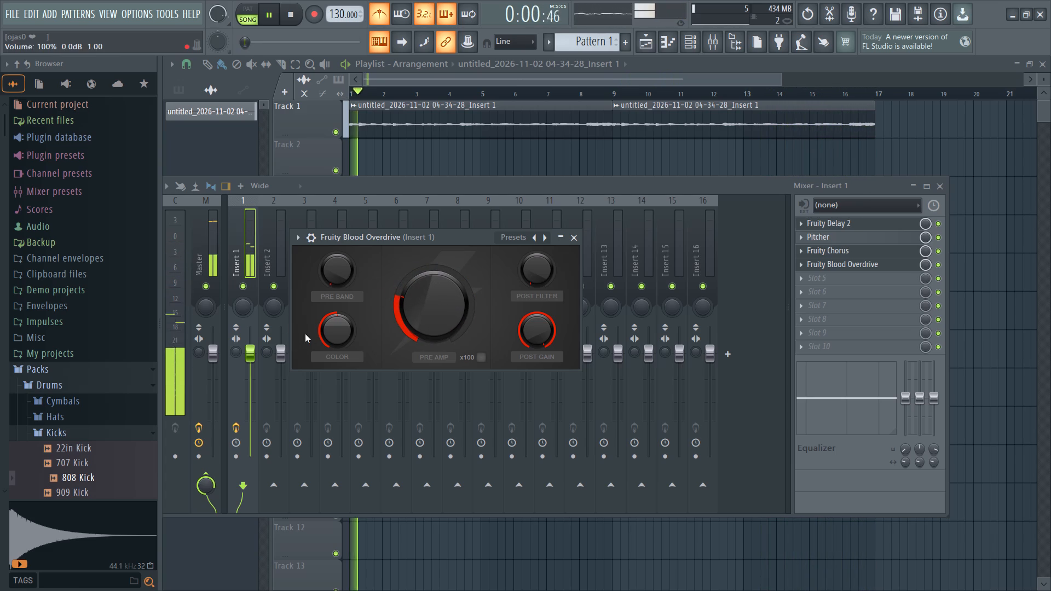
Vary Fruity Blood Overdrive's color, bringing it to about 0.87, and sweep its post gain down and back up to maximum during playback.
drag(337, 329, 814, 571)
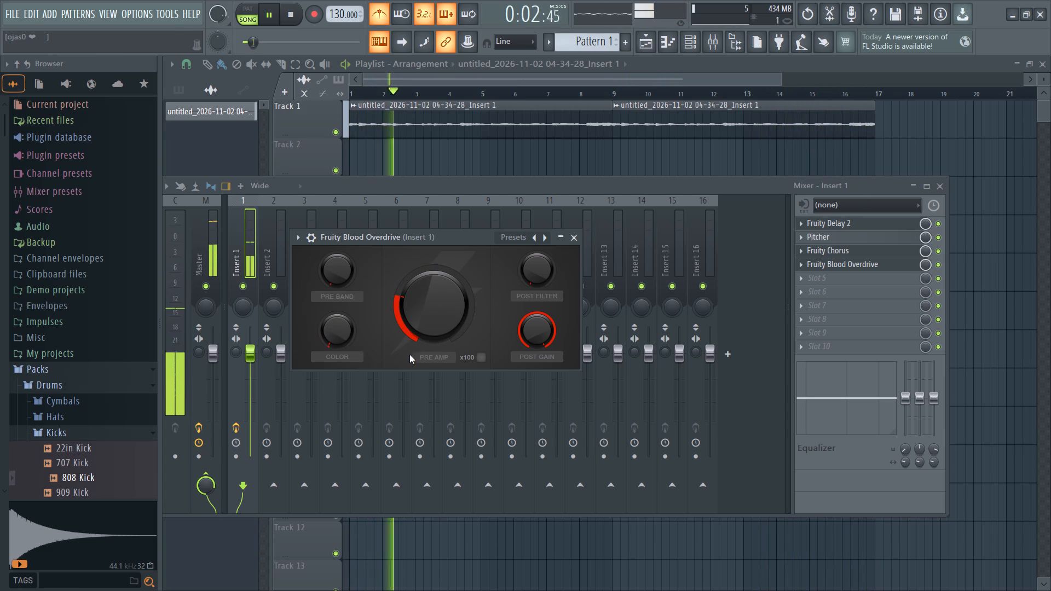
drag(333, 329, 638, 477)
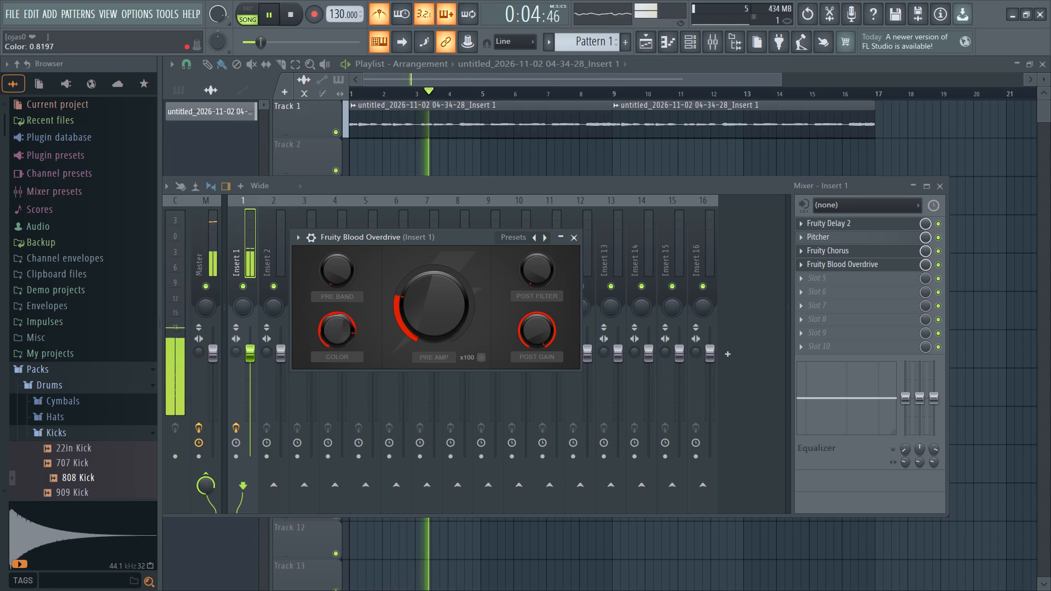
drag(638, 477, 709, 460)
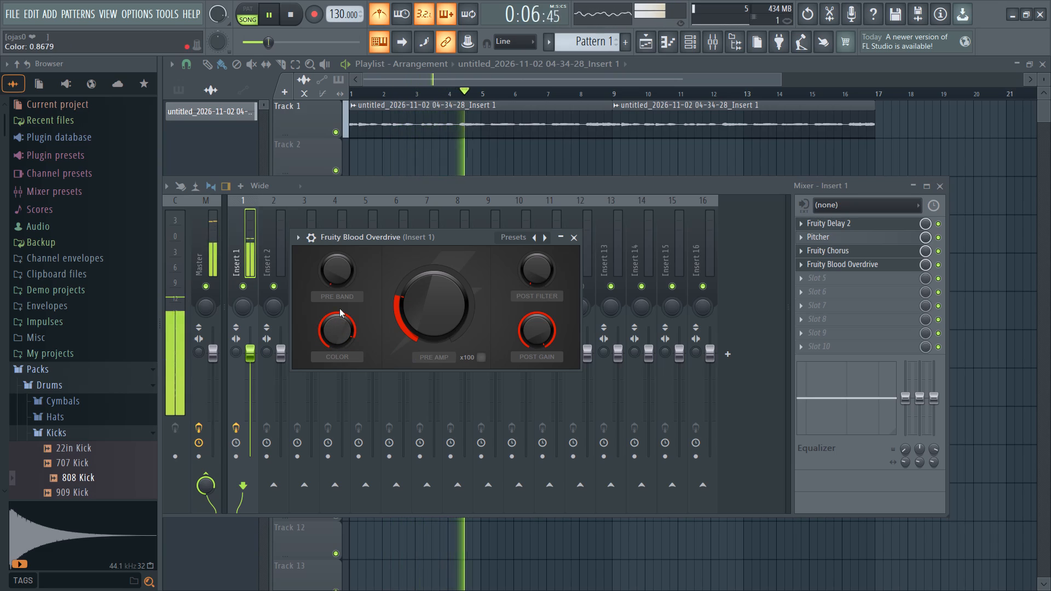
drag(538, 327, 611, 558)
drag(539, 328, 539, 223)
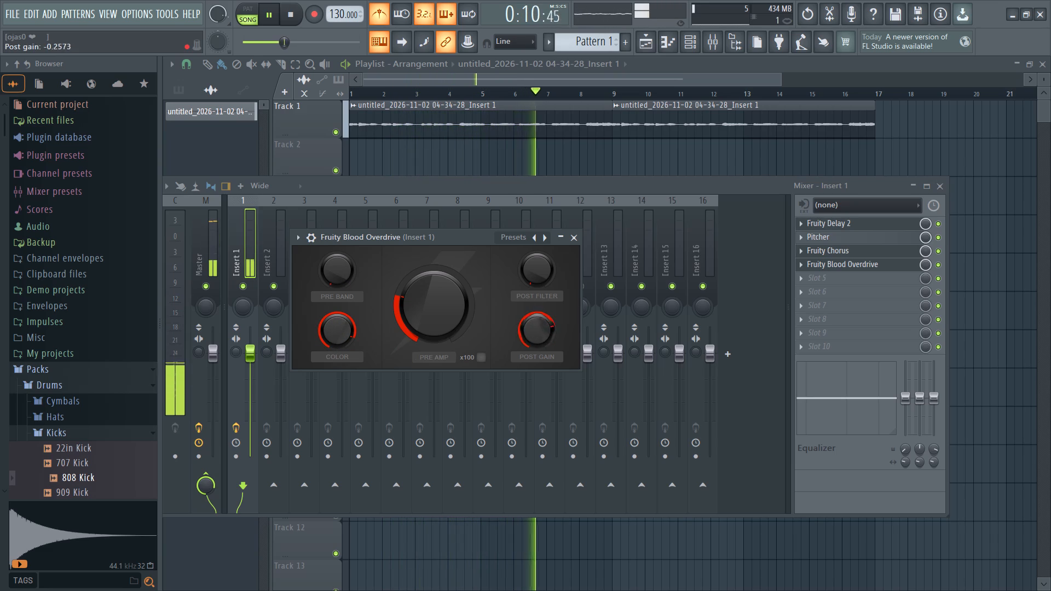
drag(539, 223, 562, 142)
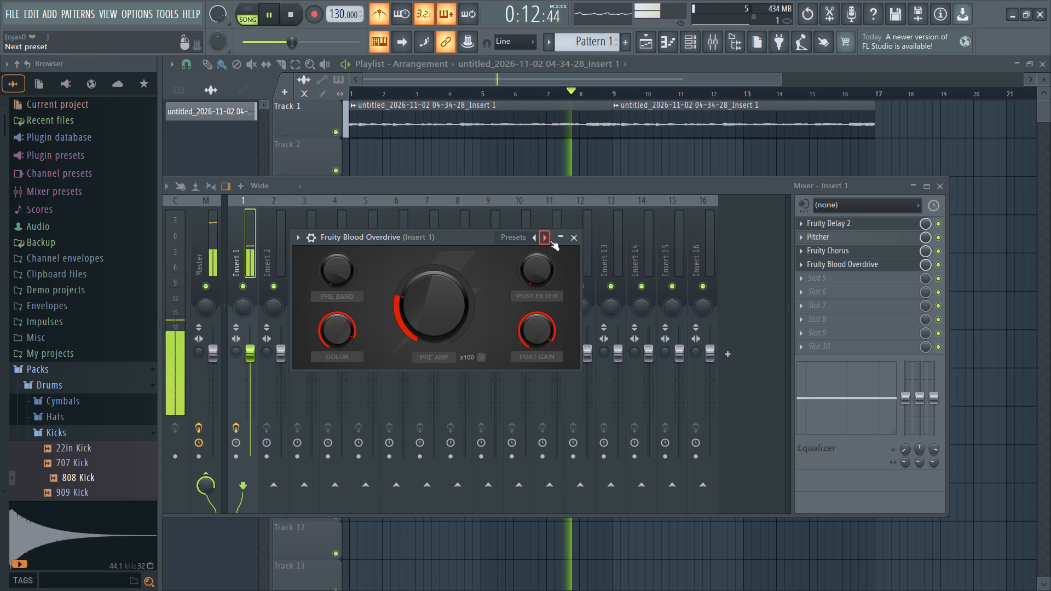
Cycle through the Fruity Blood Overdrive presets Boost, Drive and Reset several times during playback and settle on Reset.
click(549, 240)
click(549, 240)
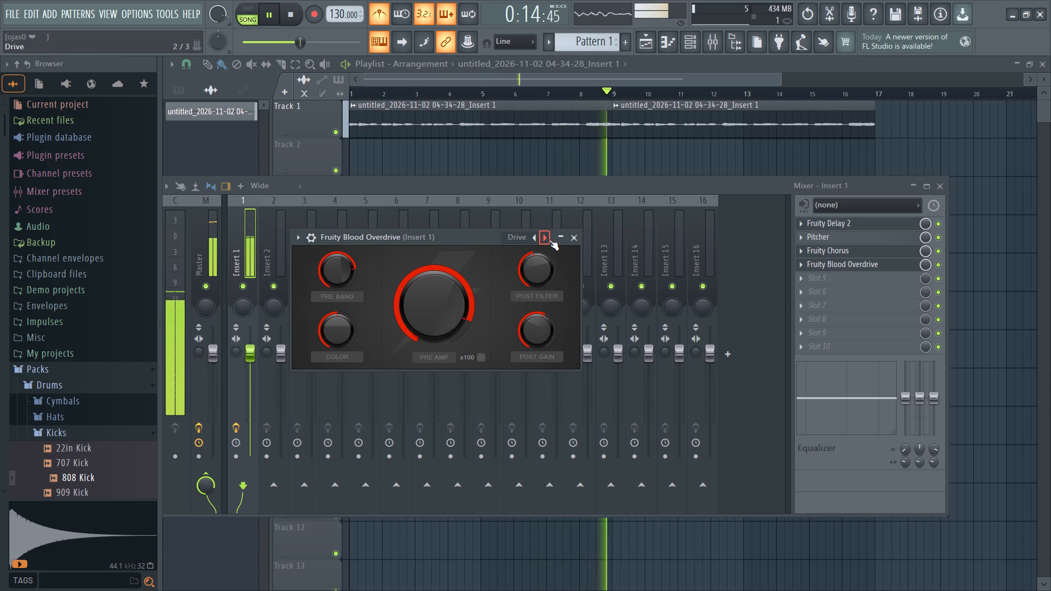
click(548, 239)
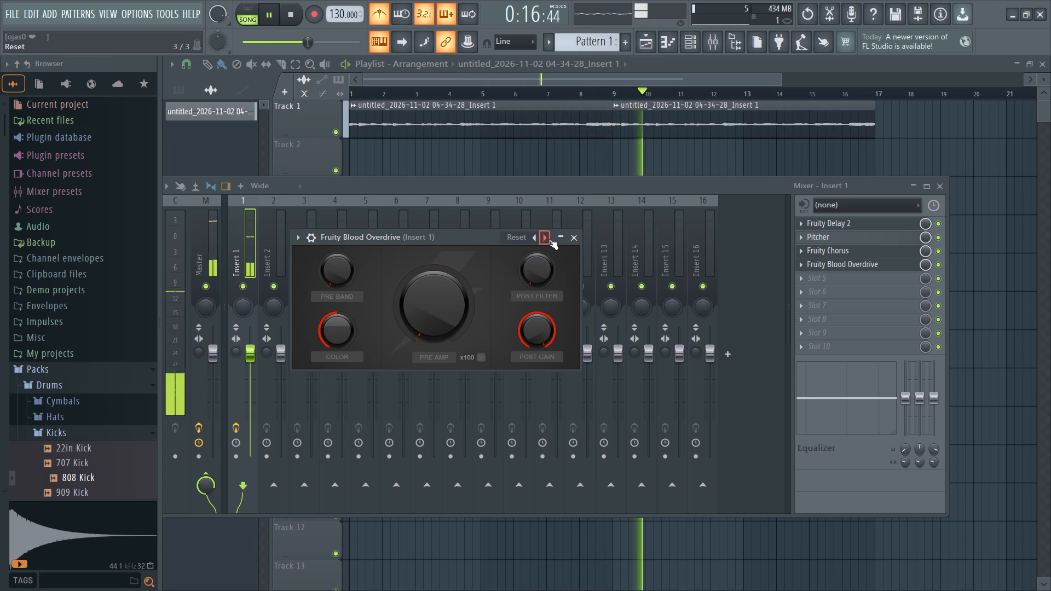
click(548, 239)
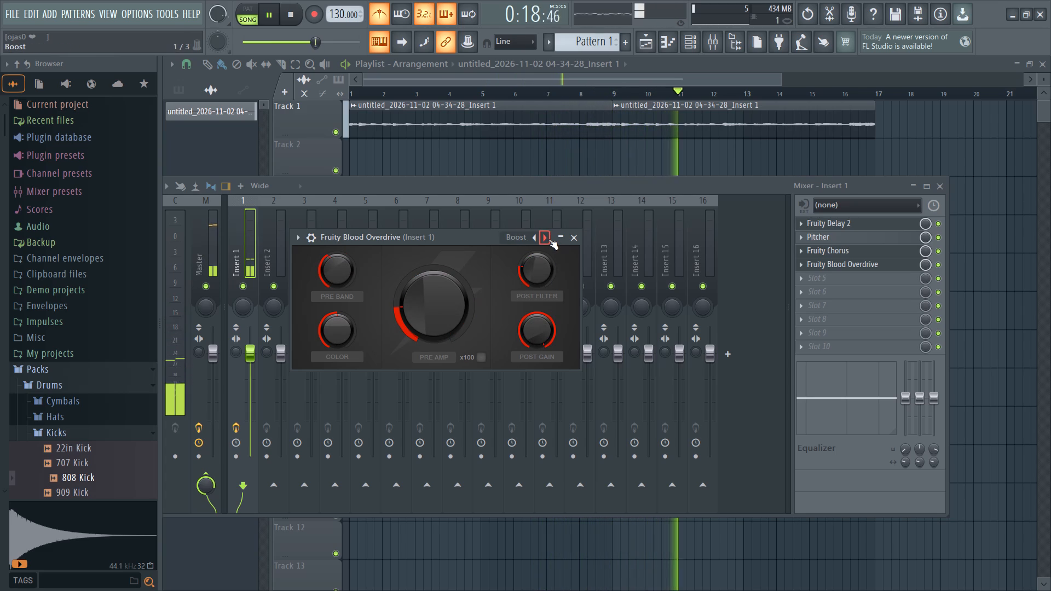
click(548, 239)
click(548, 239)
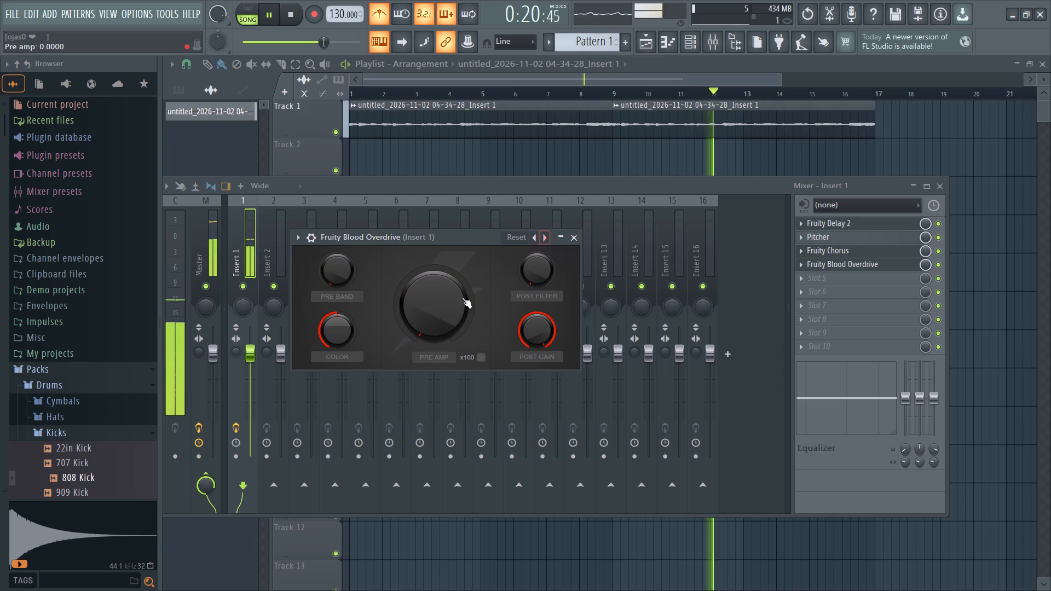
click(427, 315)
click(546, 236)
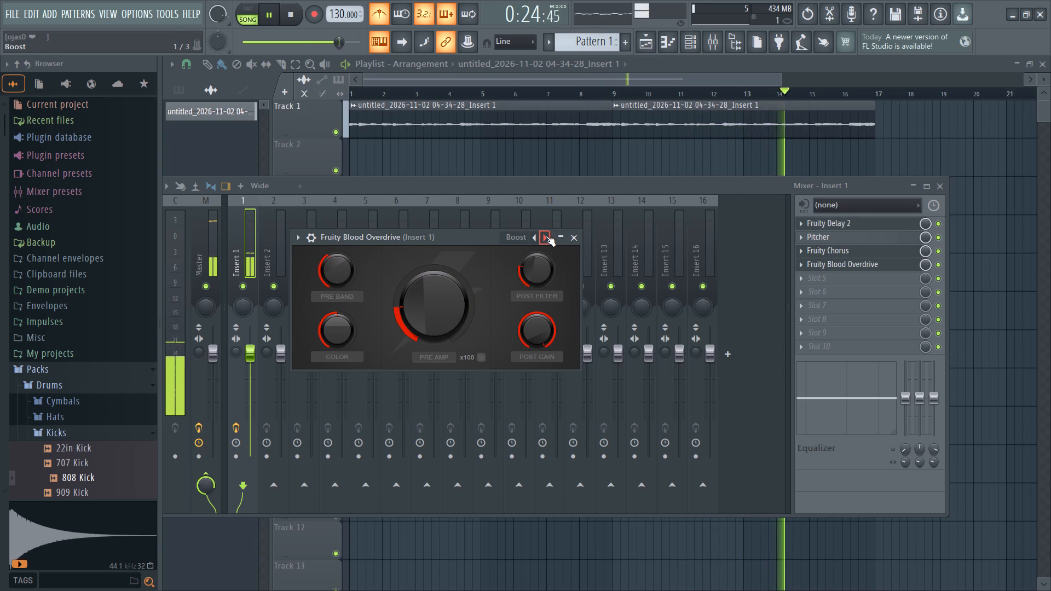
click(546, 236)
click(546, 236)
Raise Fruity Blood Overdrive's pre amp gradually to about 0.36, lower it slightly, and collapse the plugin window.
drag(419, 320, 420, 309)
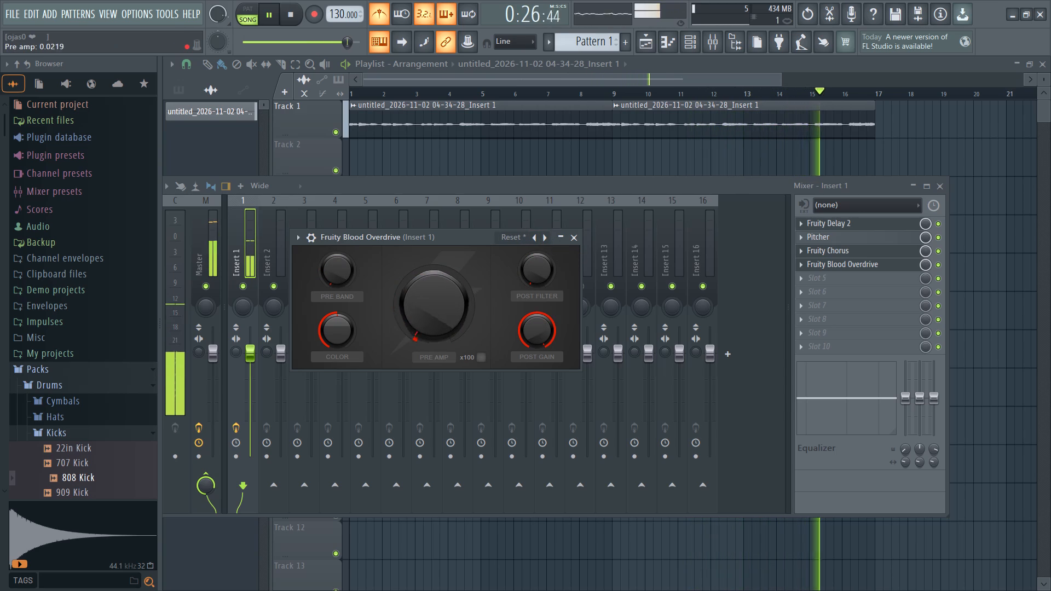
drag(420, 309, 447, 171)
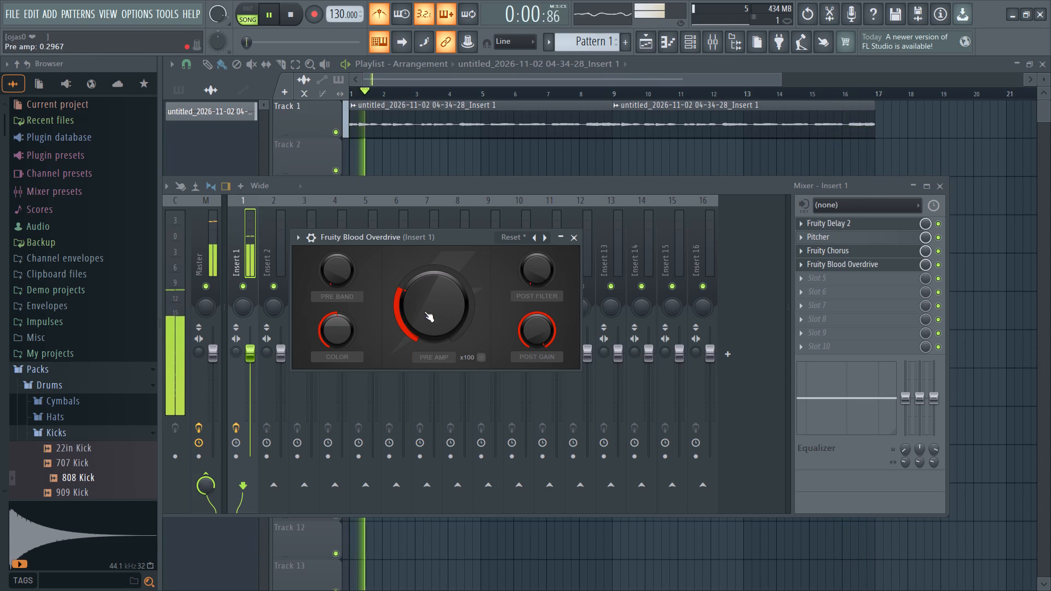
drag(424, 311, 441, 281)
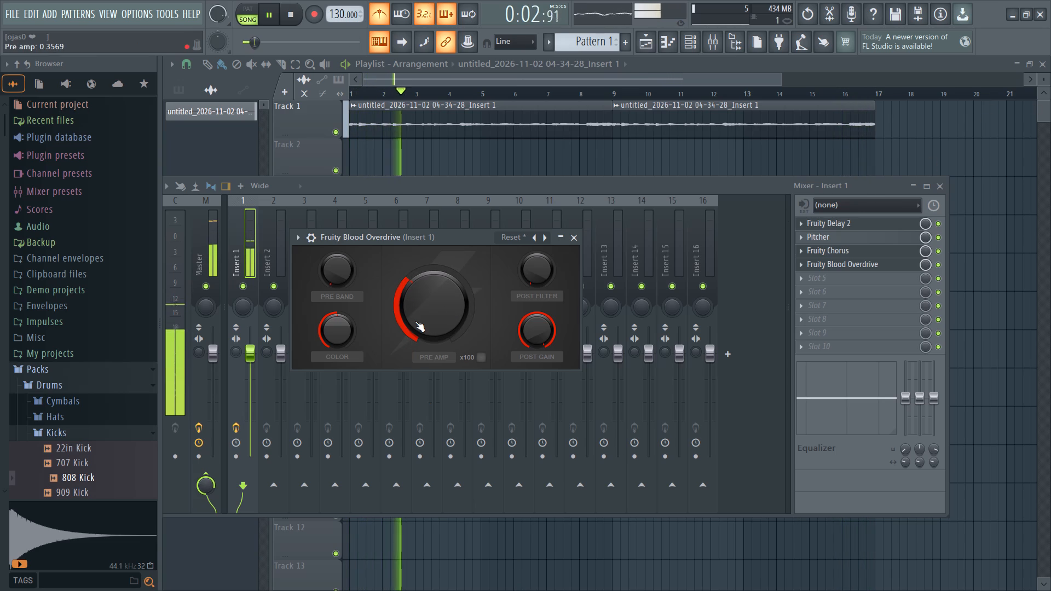
click(415, 321)
drag(423, 311, 423, 331)
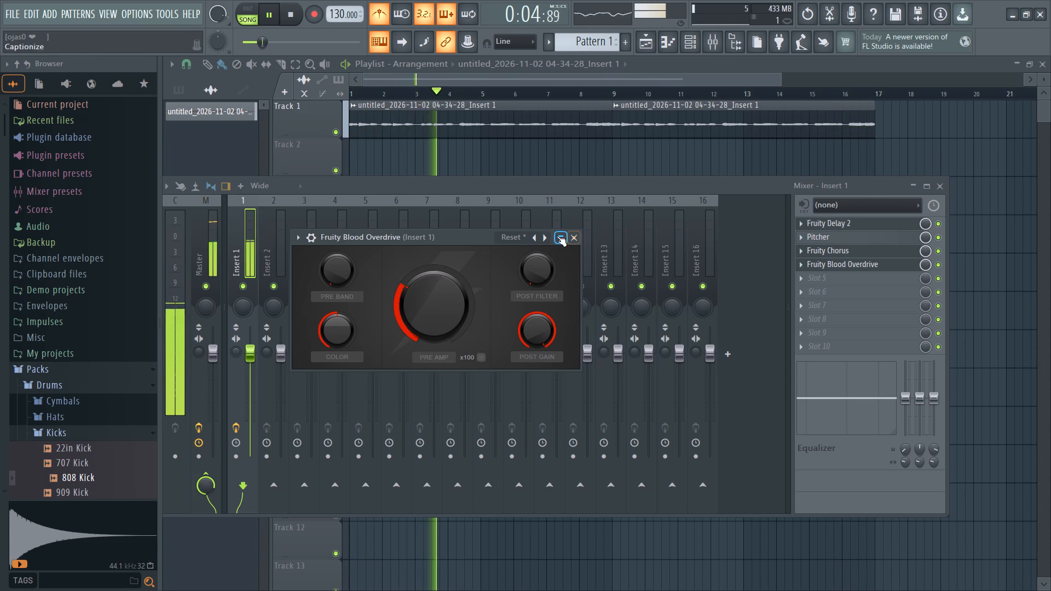
click(557, 236)
Raise Insert 1's volume during playback through 104% and 116%, and ease it back to a level still above 100%.
drag(250, 352, 251, 344)
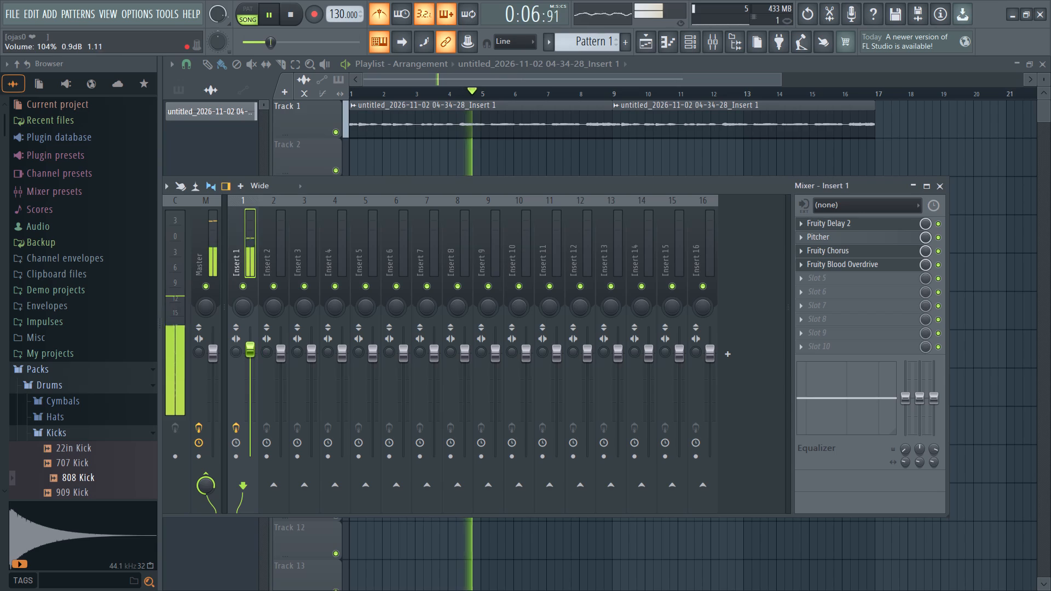
drag(251, 344, 260, 319)
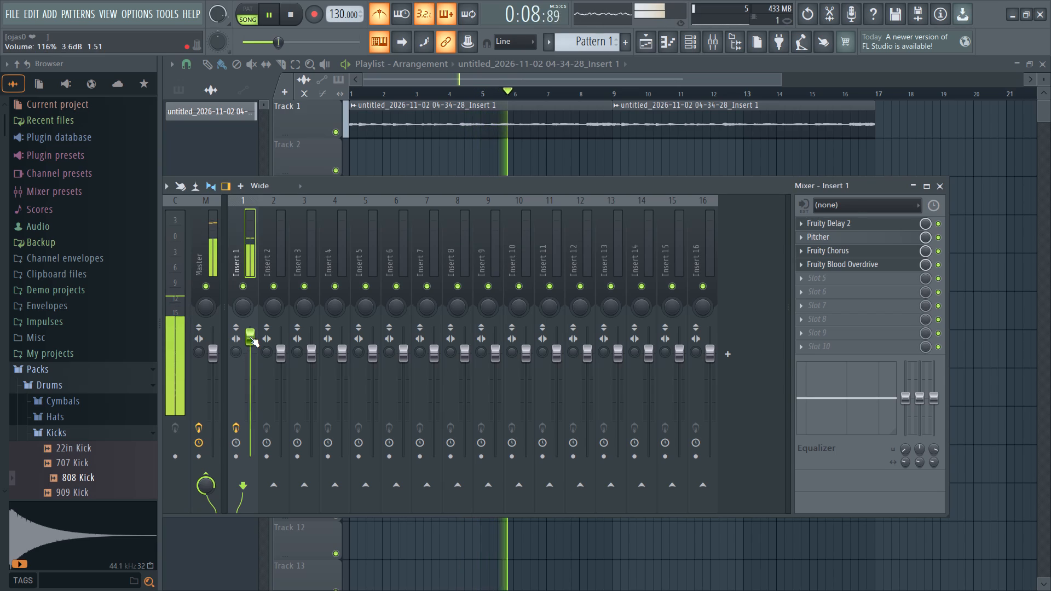
drag(250, 337, 261, 266)
drag(249, 331, 249, 359)
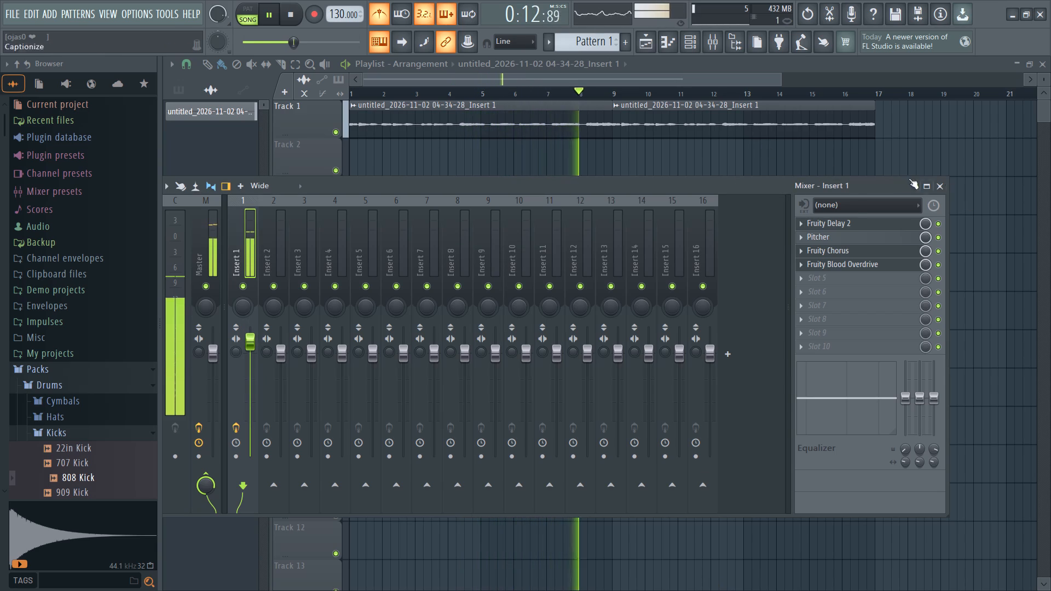
Close the Fruity Chorus, Fruity Blood Overdrive and Fruity Delay 2 windows and the mixer.
click(911, 189)
click(692, 259)
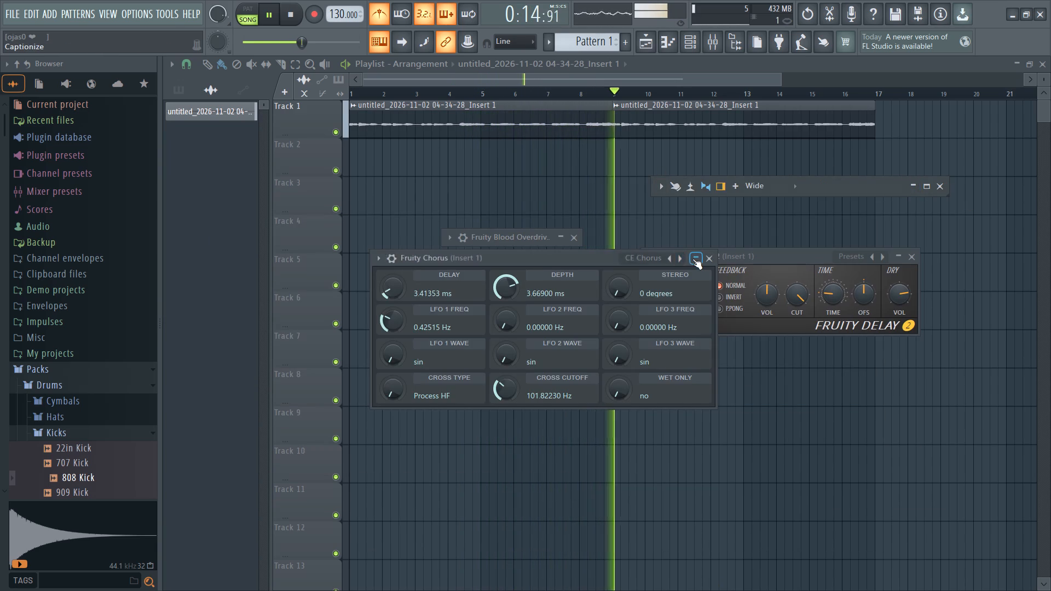
click(706, 262)
click(569, 235)
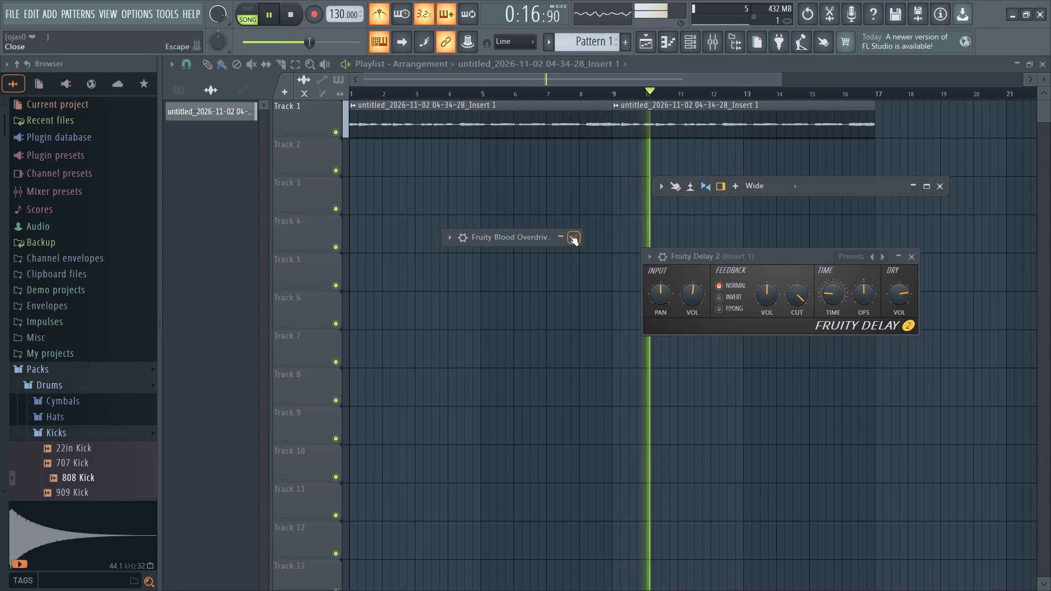
click(910, 255)
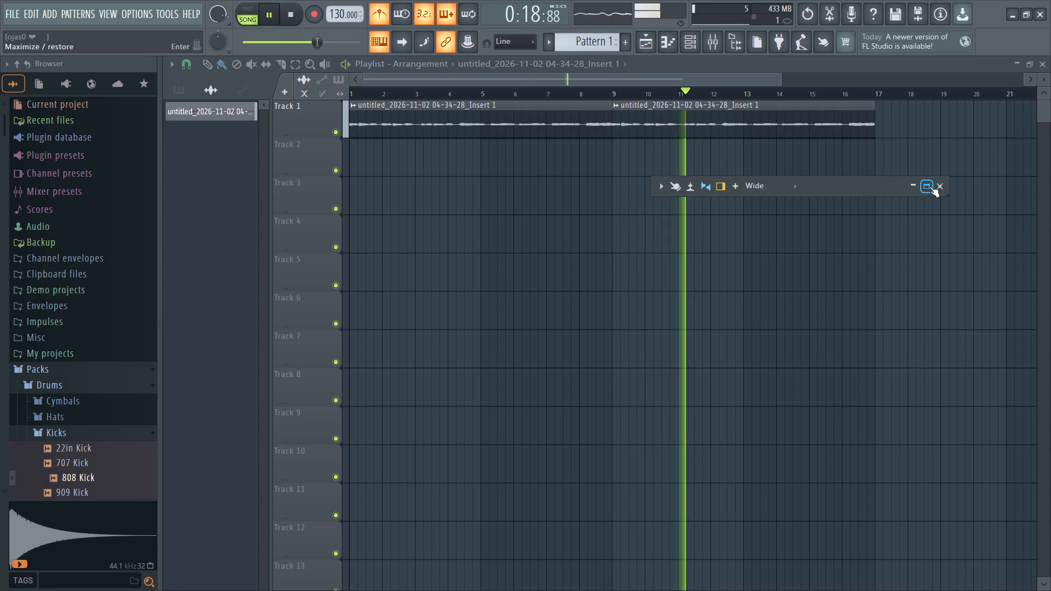
click(935, 187)
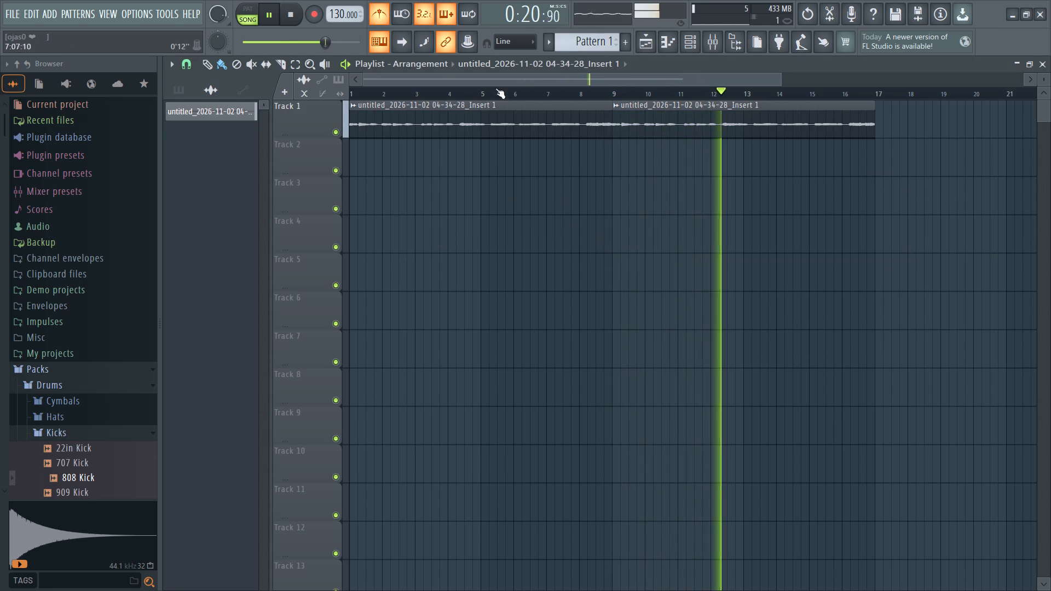
Return the playhead to the start of the playlist.
click(341, 65)
drag(394, 95, 257, 106)
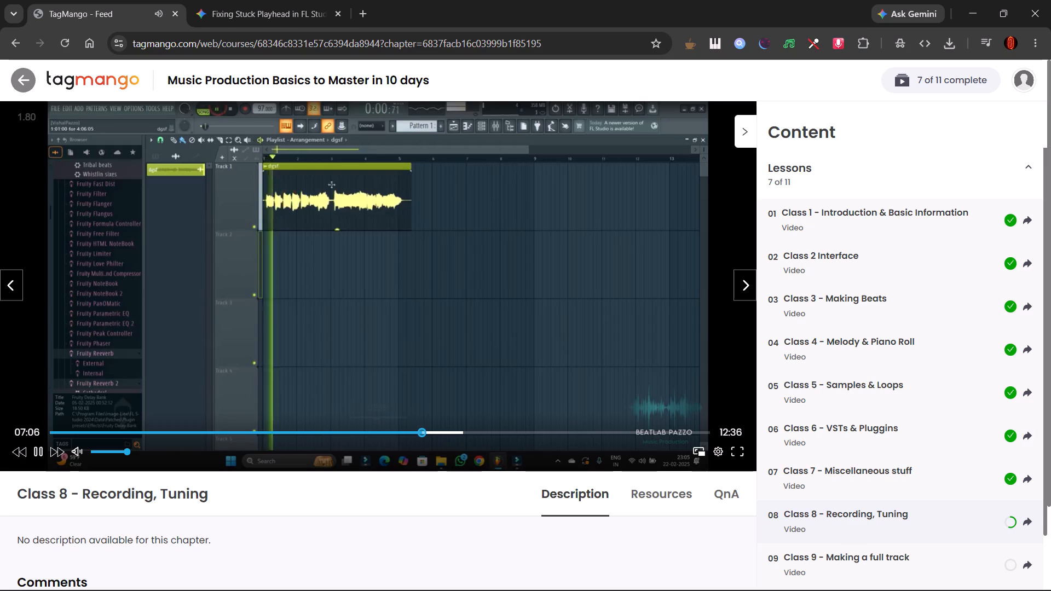
click(378, 431)
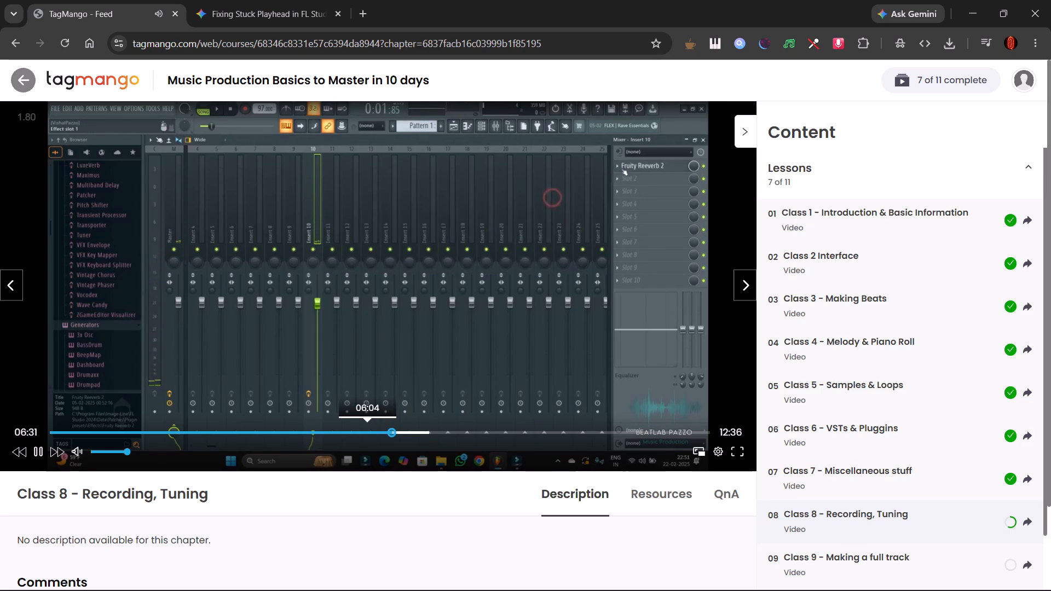
click(362, 318)
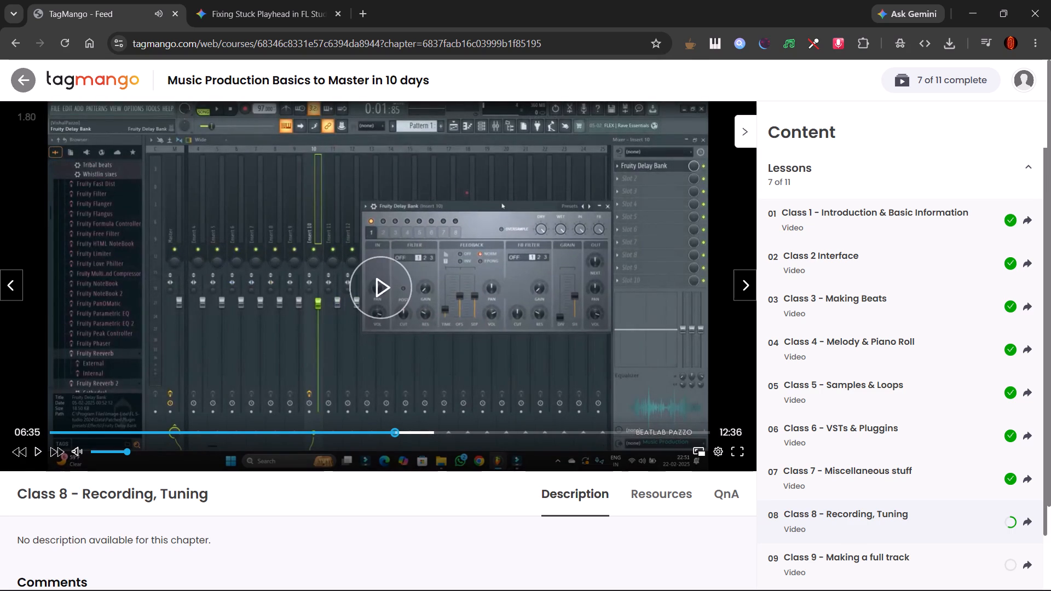
key(Left)
key(space)
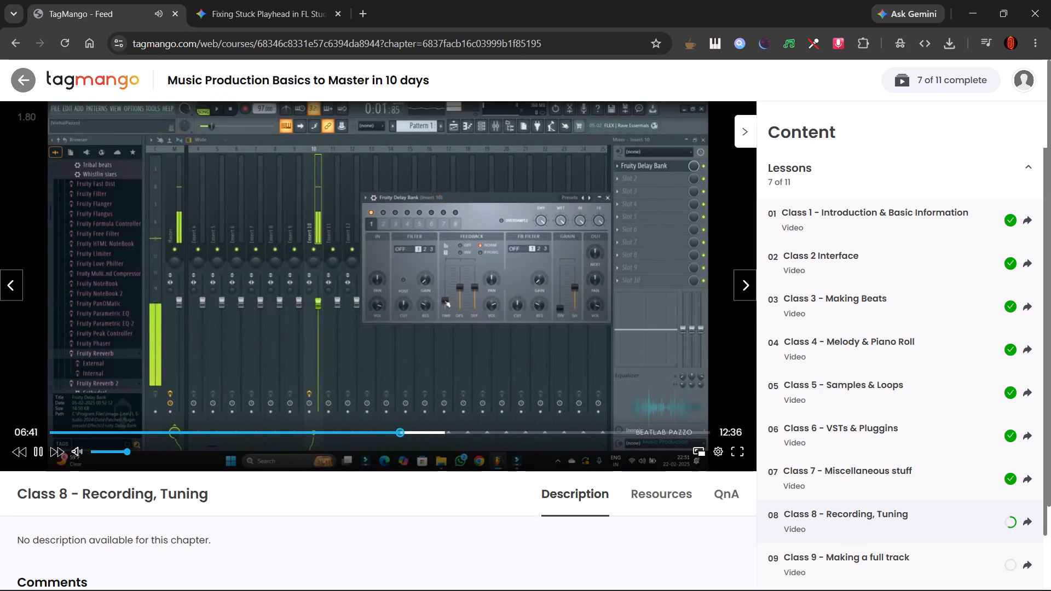
key(Left)
key(Left)
key(Left)
key(Left)
key(Left)
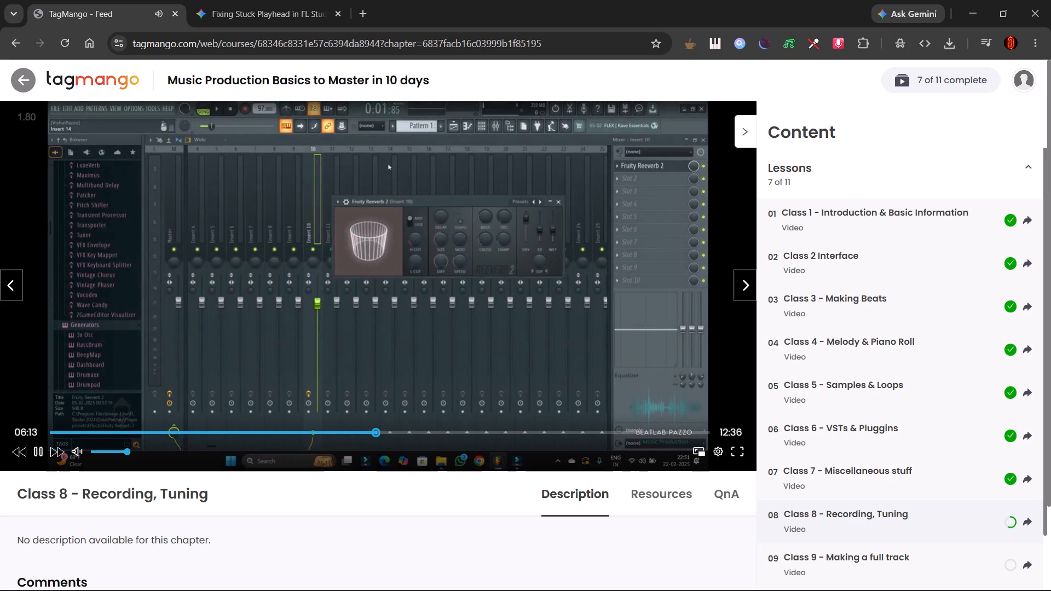
key(Left)
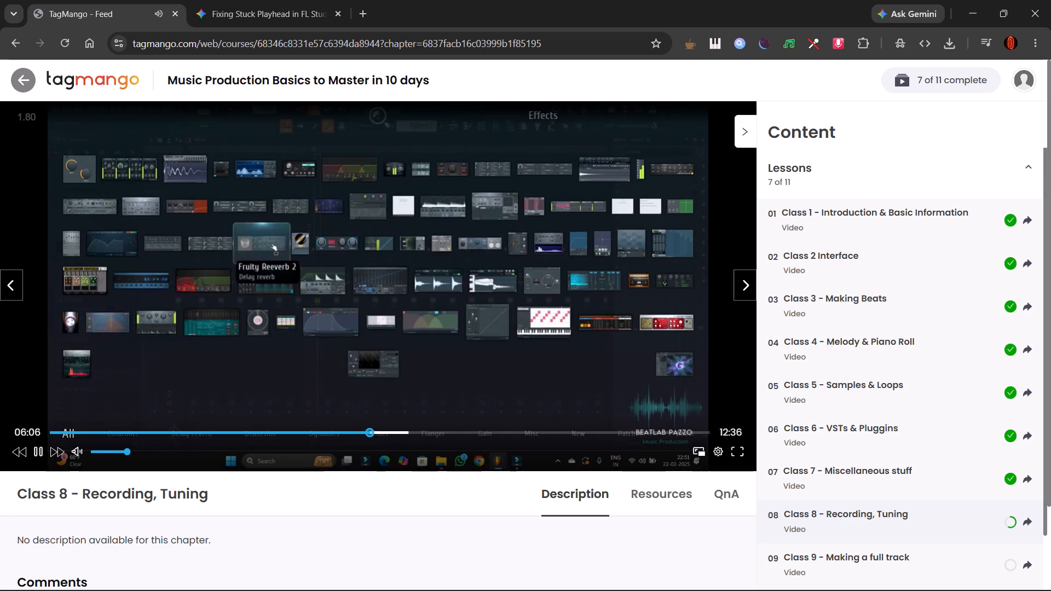
key(space)
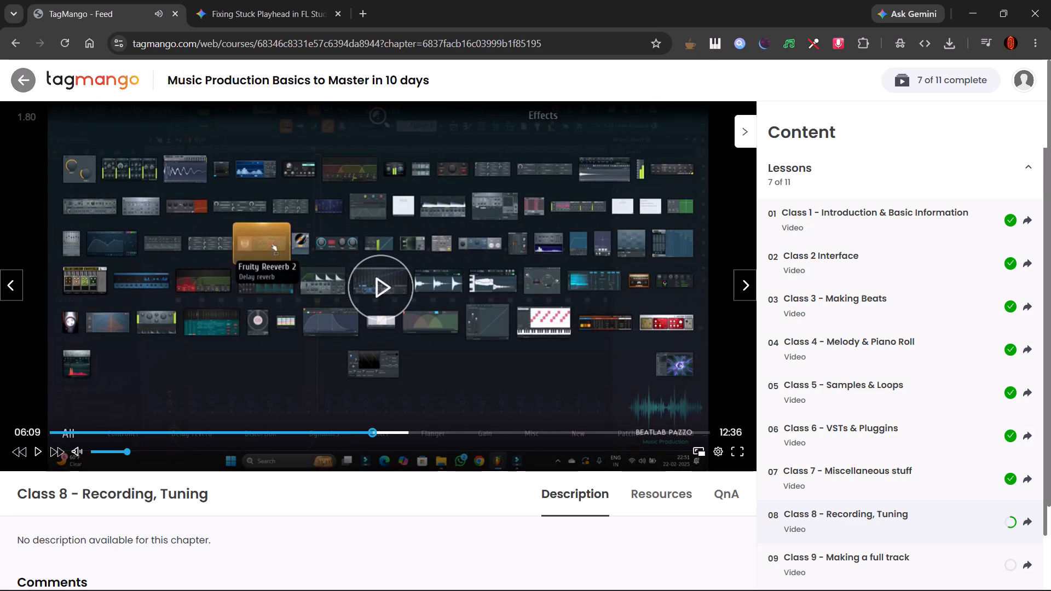
Watch the Fruity Reeverb 2 demonstration in the Class 8 video from about 06:09 to 06:16.
key(space)
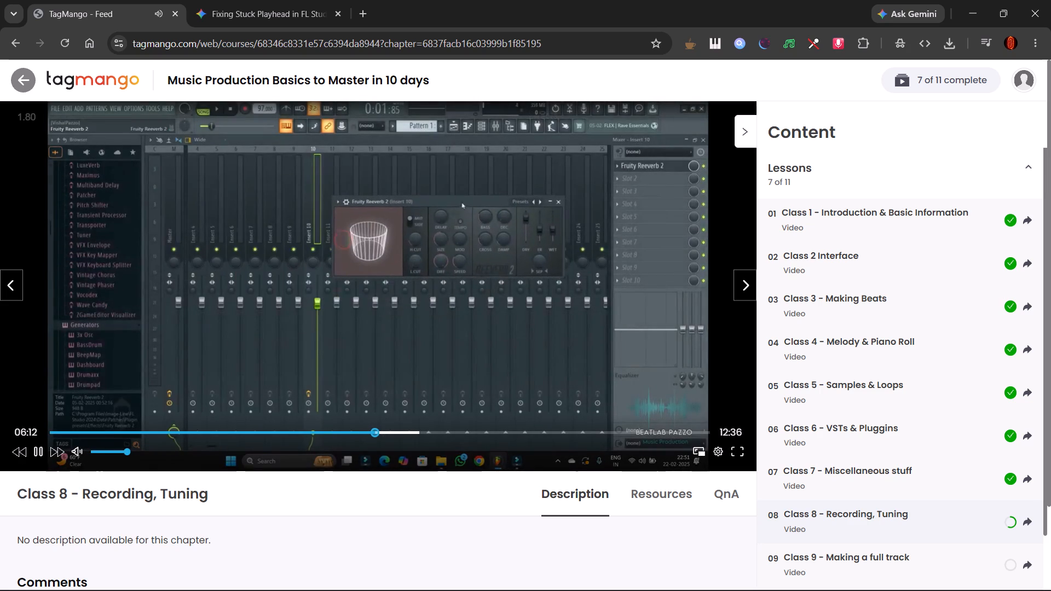
key(space)
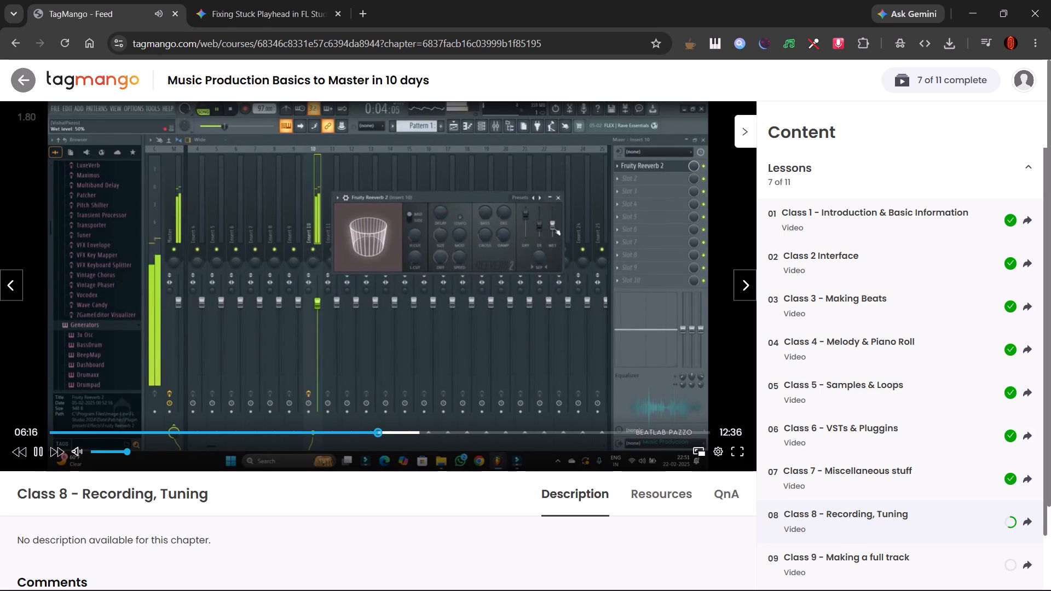
Switch to FL Studio and load Fruity Reeverb 2 into slot 5 of mixer Insert 1 during playback of the recorded clip.
click(697, 574)
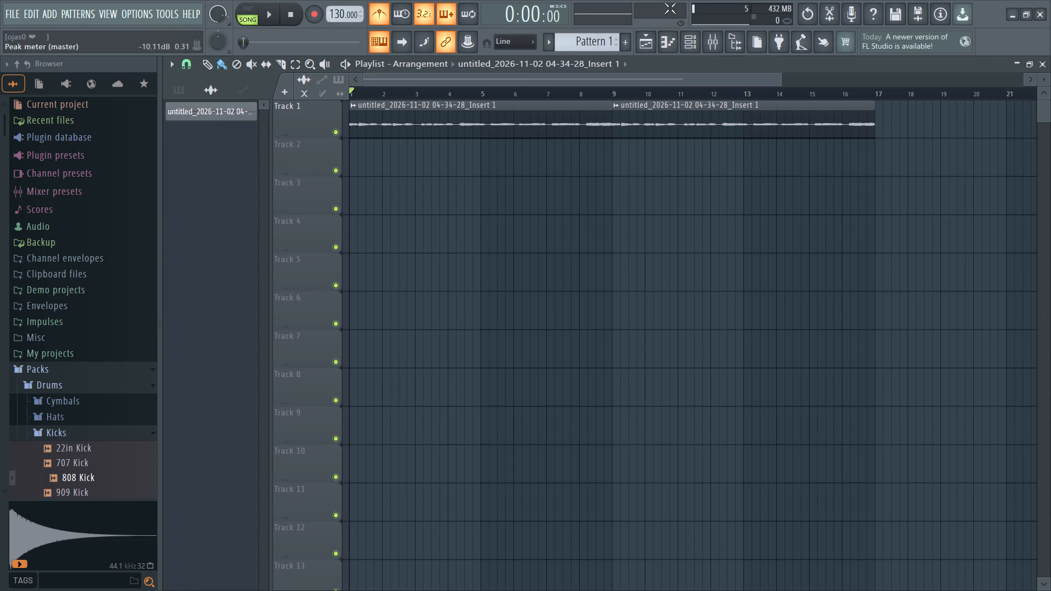
click(493, 124)
click(719, 45)
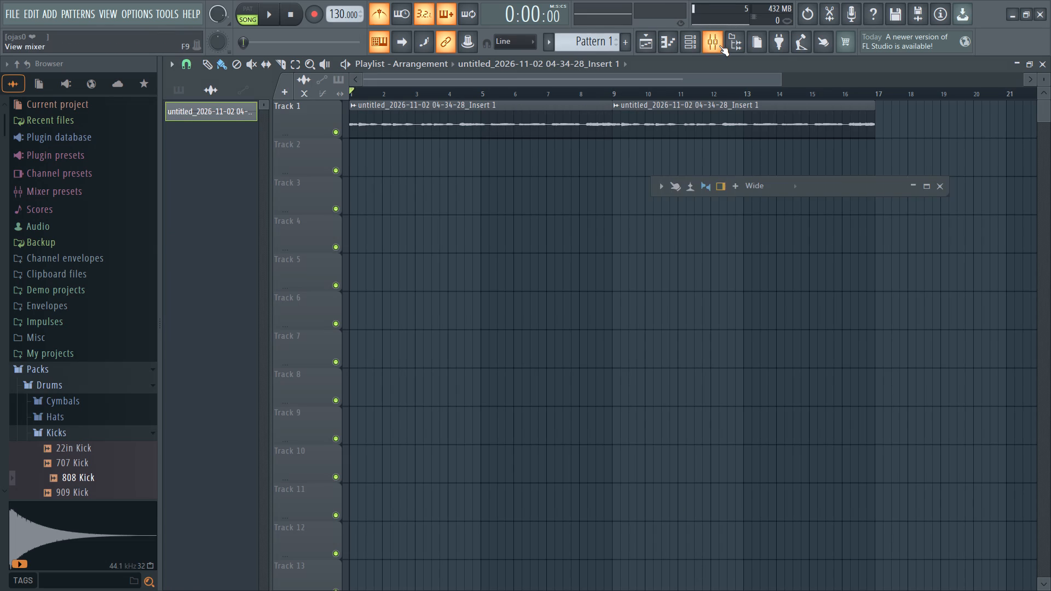
click(924, 187)
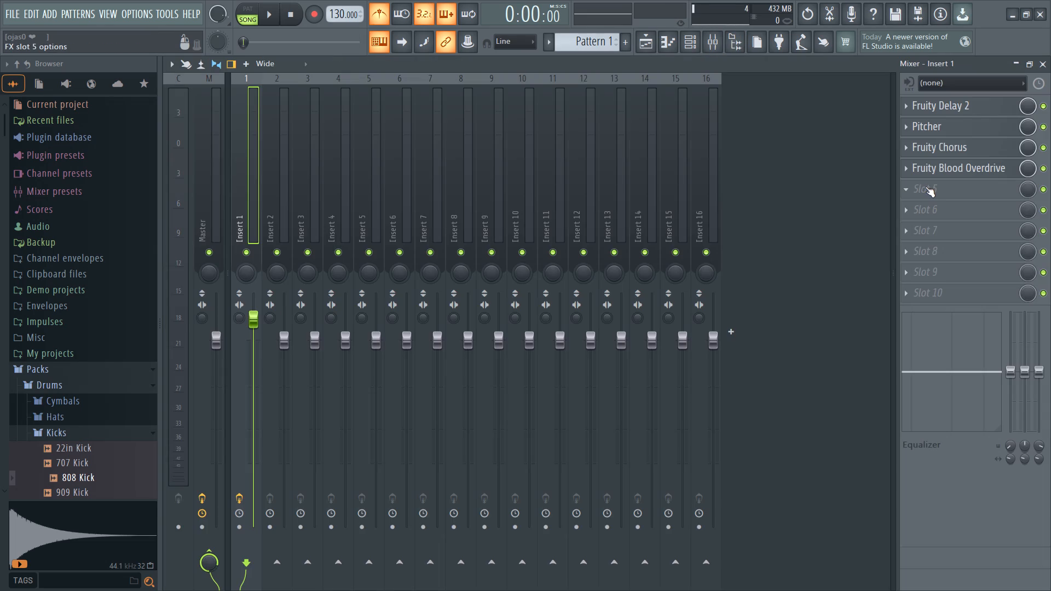
key(space)
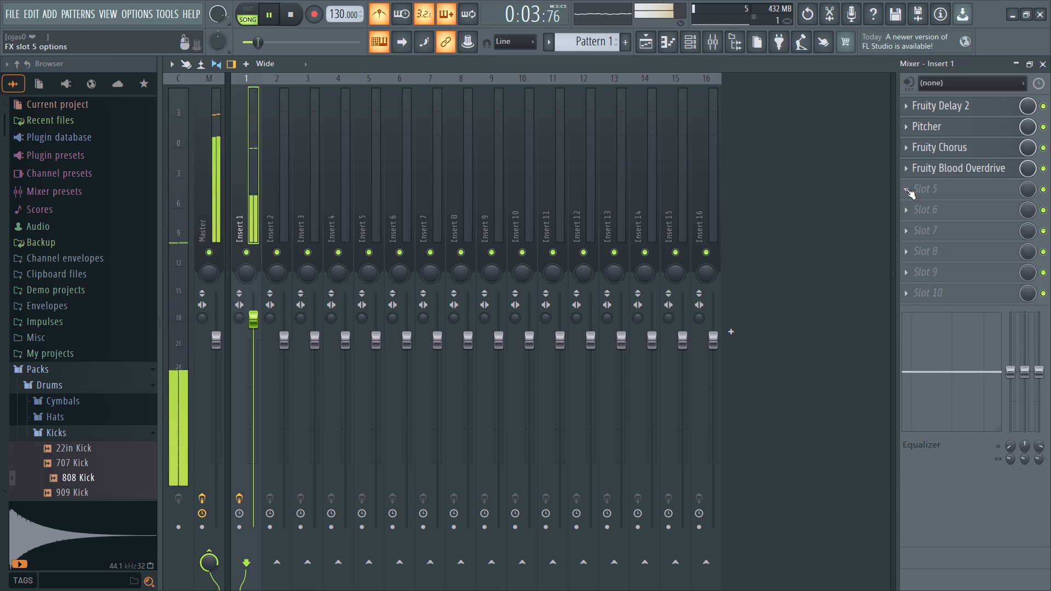
click(906, 189)
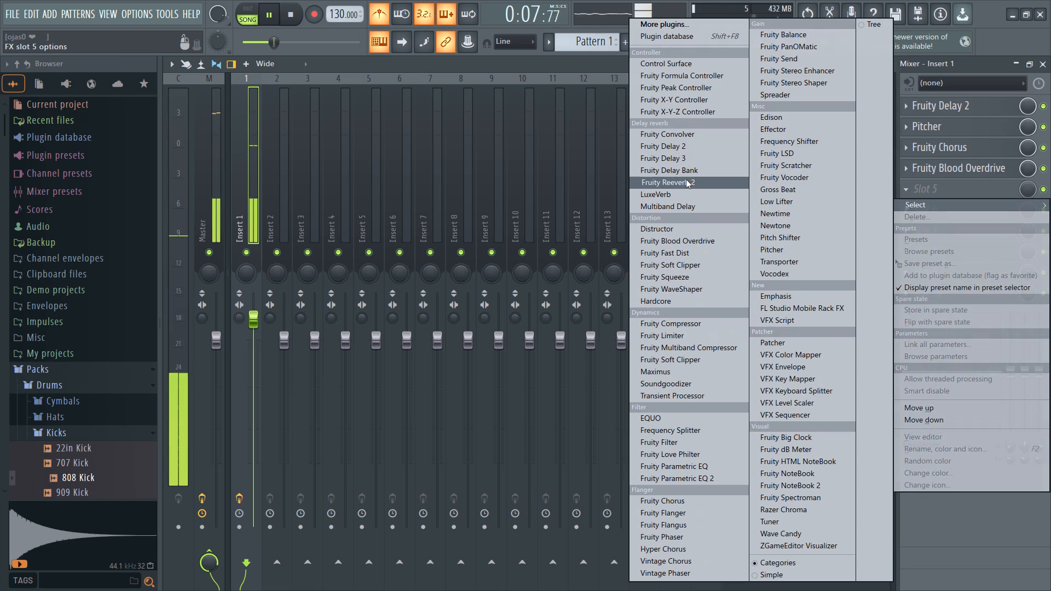
click(686, 179)
drag(303, 117, 312, 118)
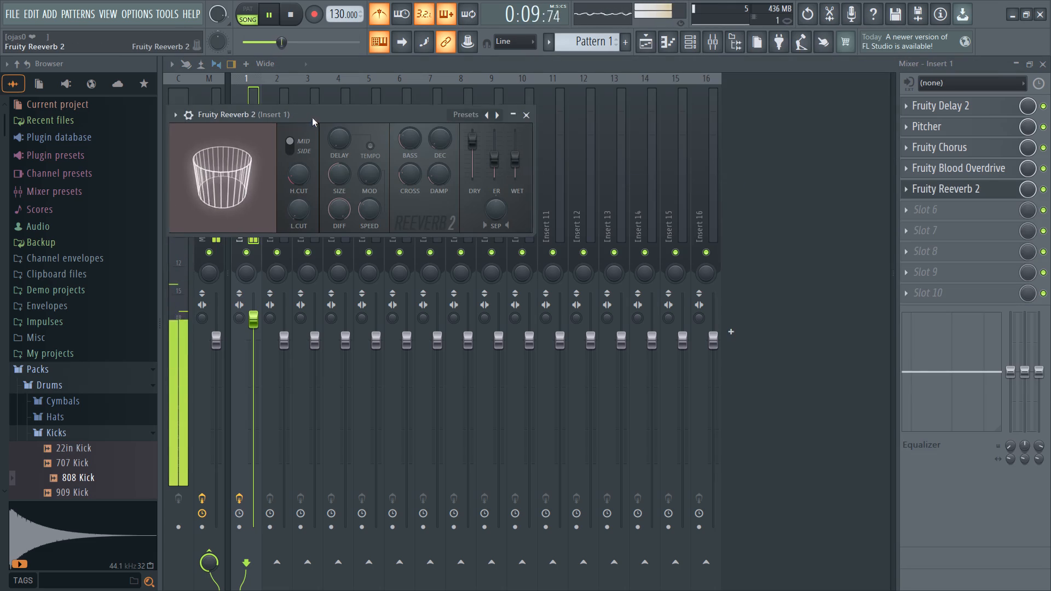
drag(312, 118, 563, 236)
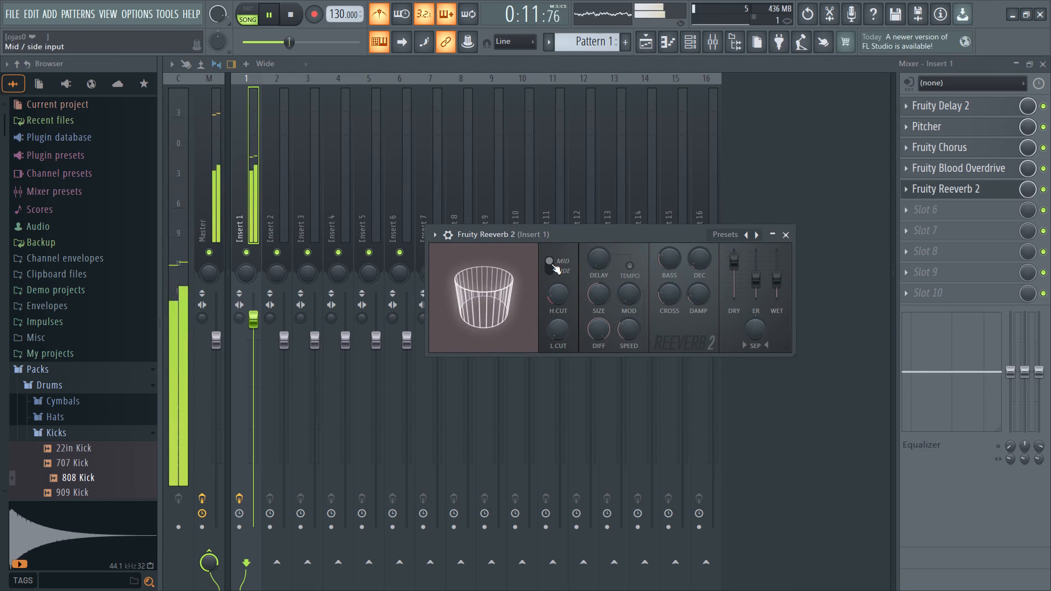
Audition the recording by toggling Fruity Reeverb 2's mid/side input and back, and by bypassing and re-enabling Fruity Chorus.
click(551, 264)
click(551, 264)
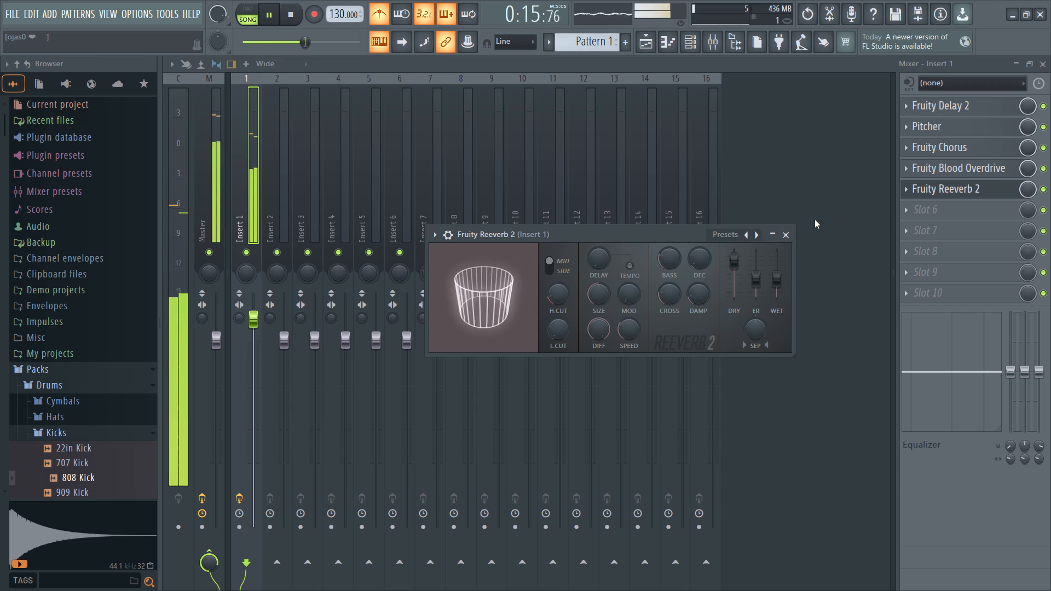
click(929, 172)
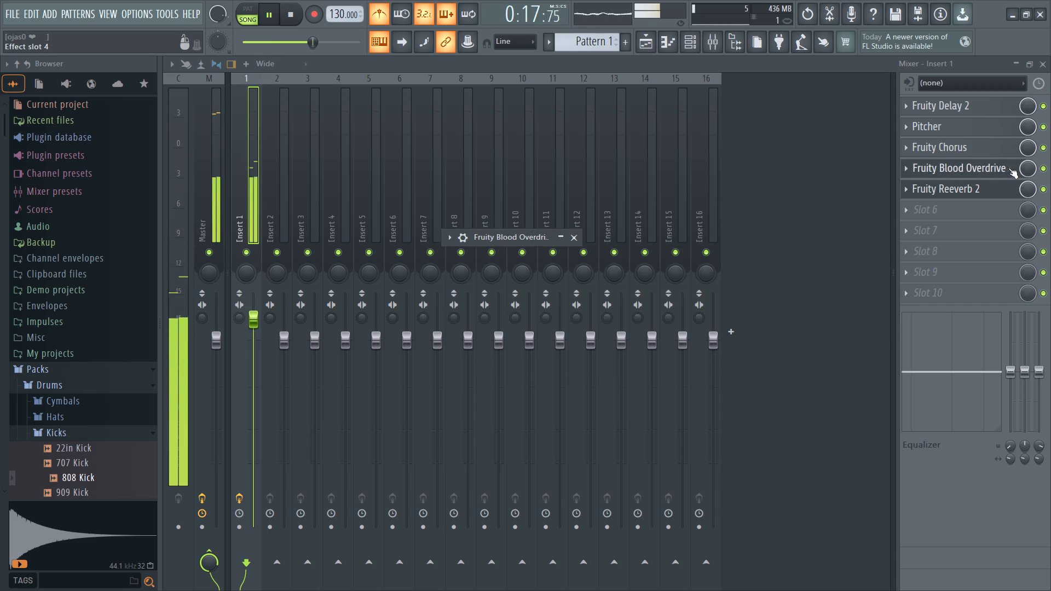
click(1044, 146)
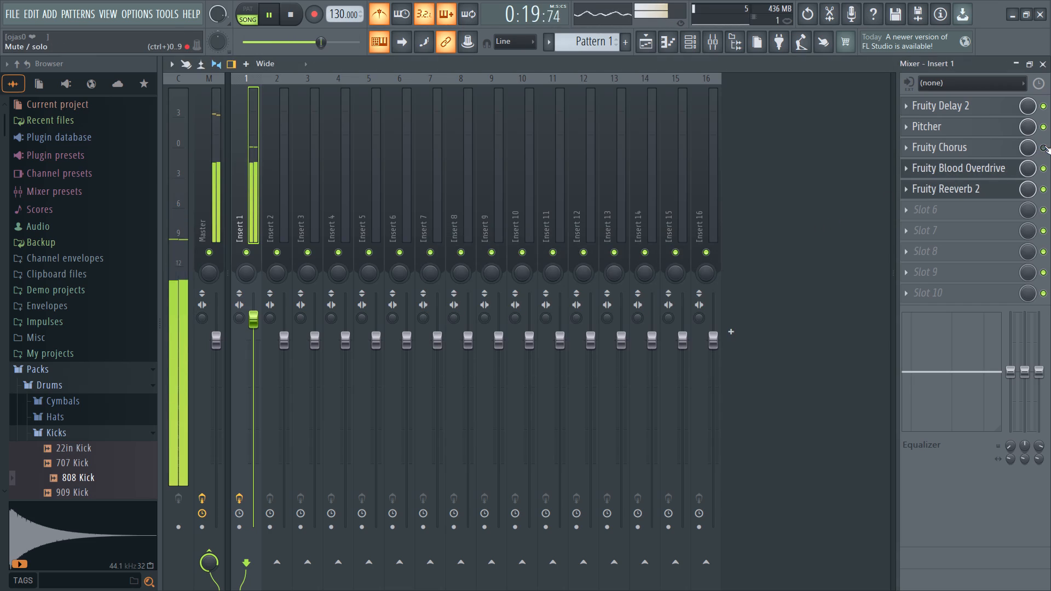
click(1044, 146)
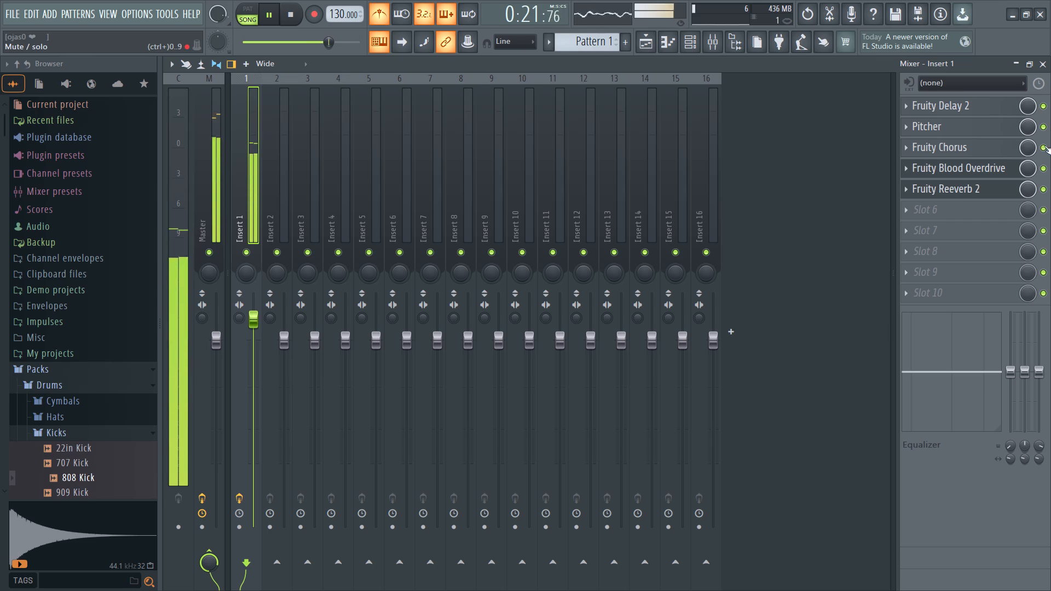
Compare the recording with and without Fruity Delay 2 on Insert 1, leave that effect bypassed, and stop playback.
click(1041, 107)
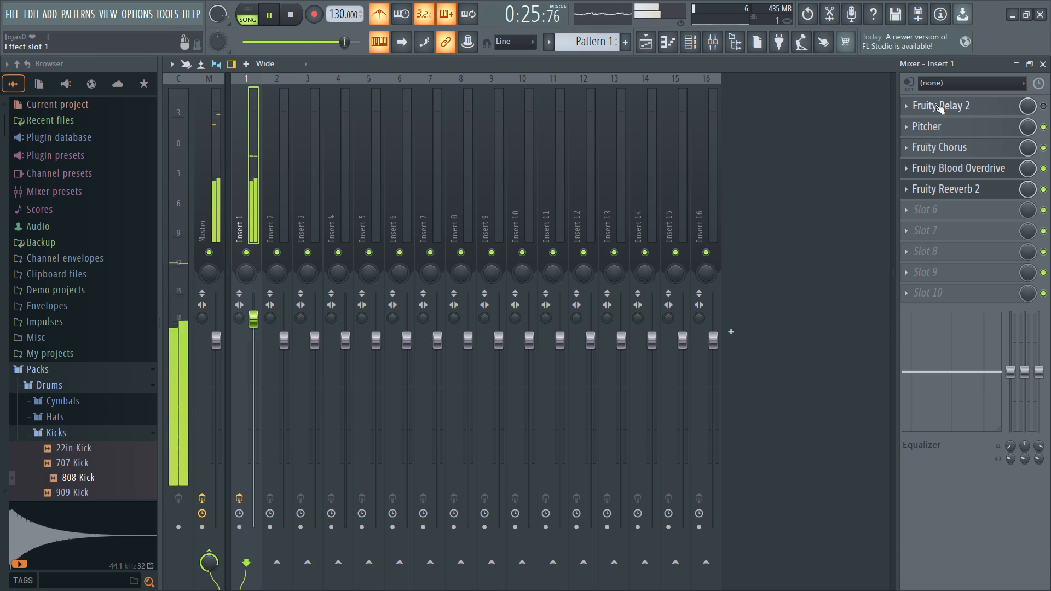
click(1042, 106)
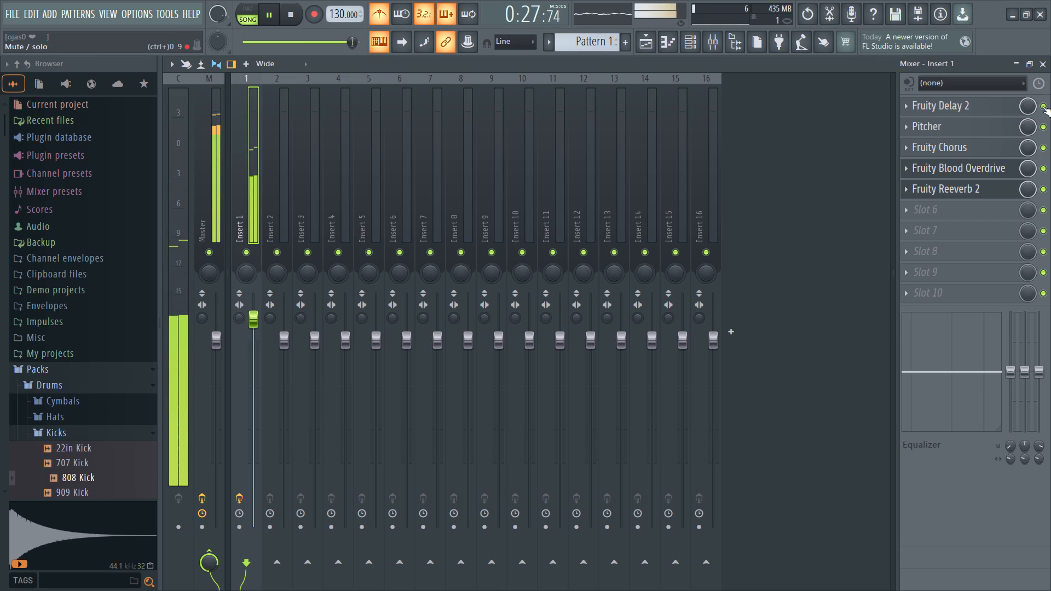
click(1042, 106)
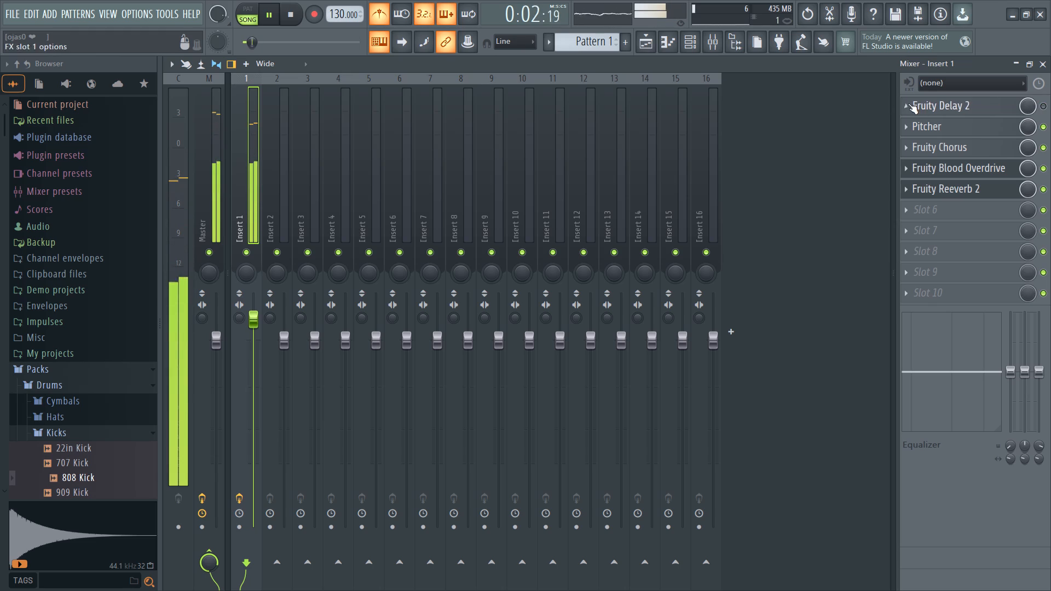
key(space)
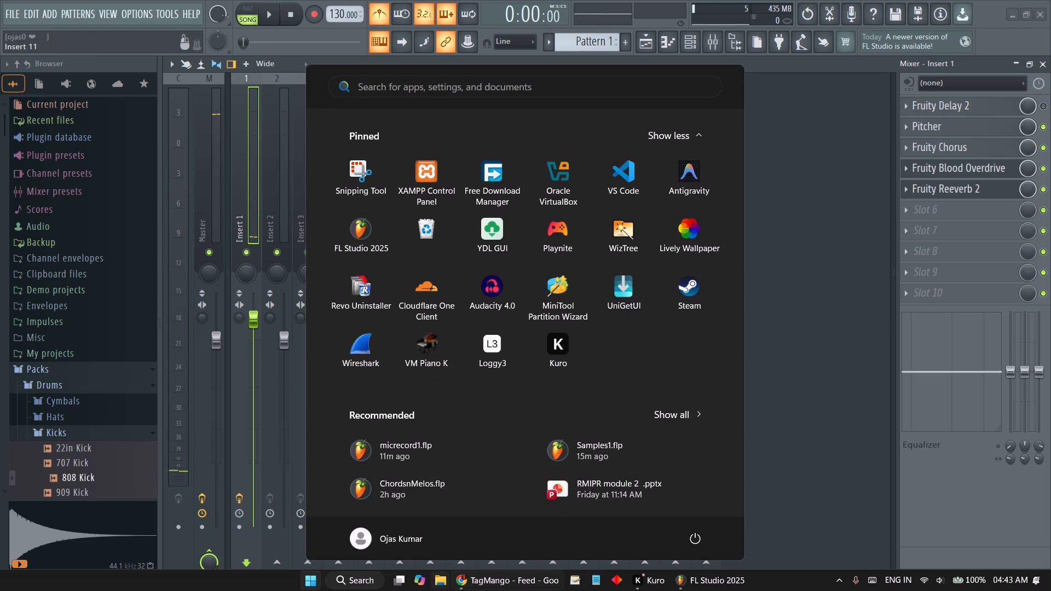
Switch to Google Chrome and continue watching the Class 8 - Recording, Tuning video to about 07:37.
click(496, 582)
click(412, 298)
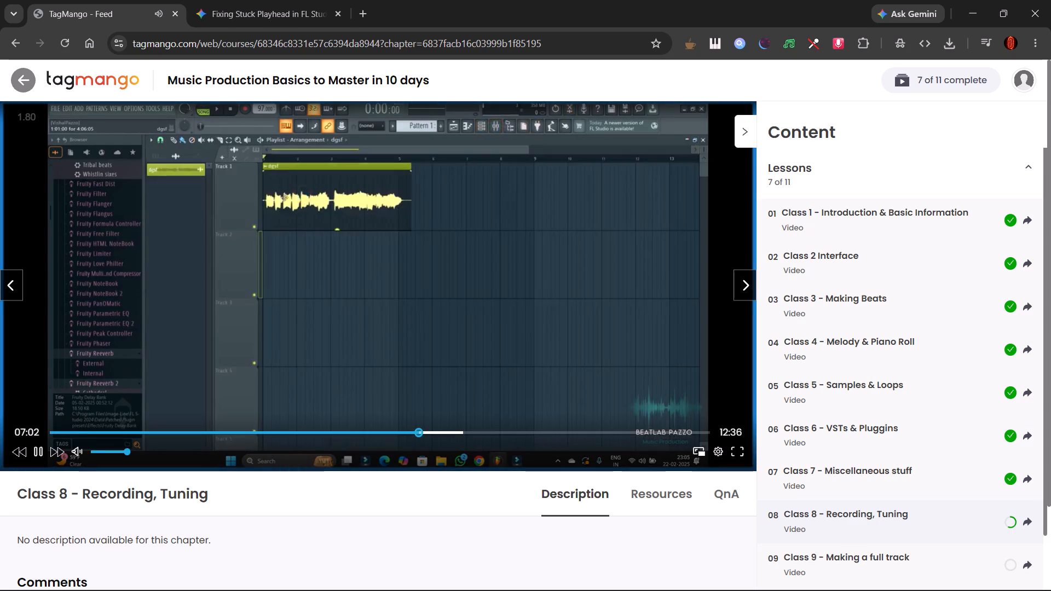
click(464, 297)
key(space)
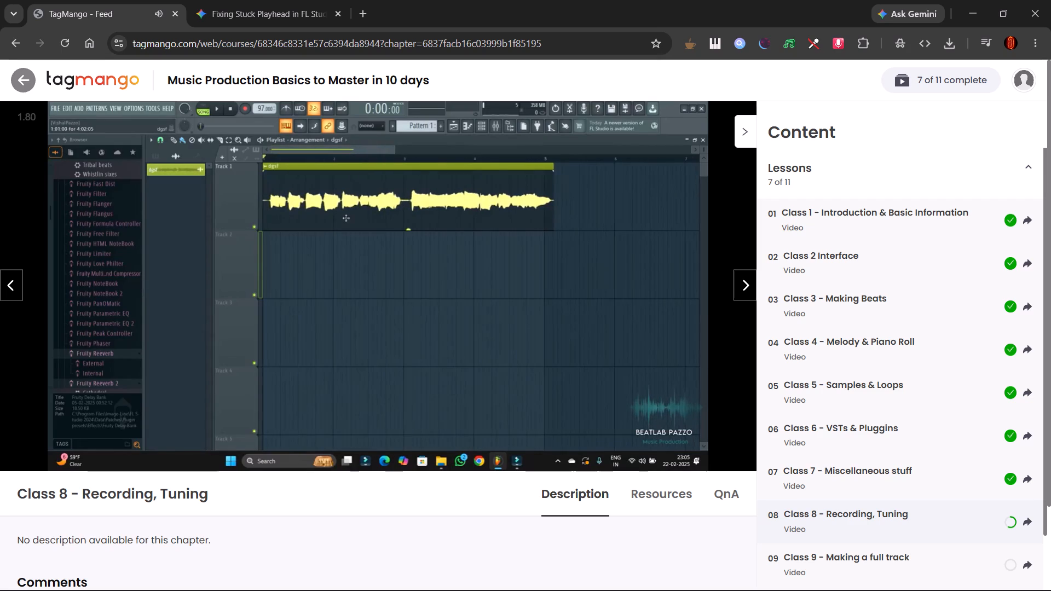
key(space)
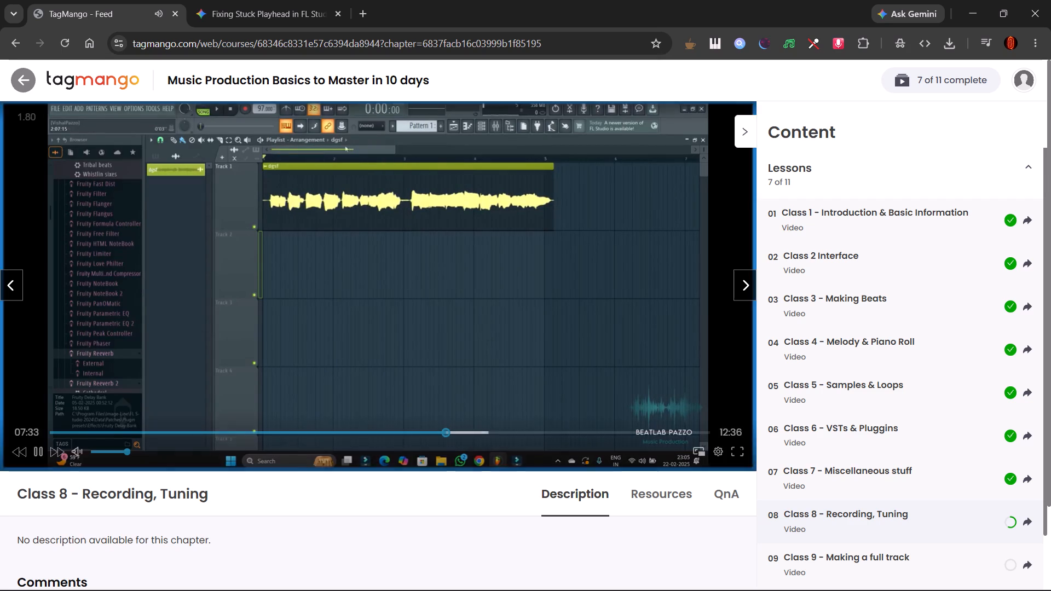
key(space)
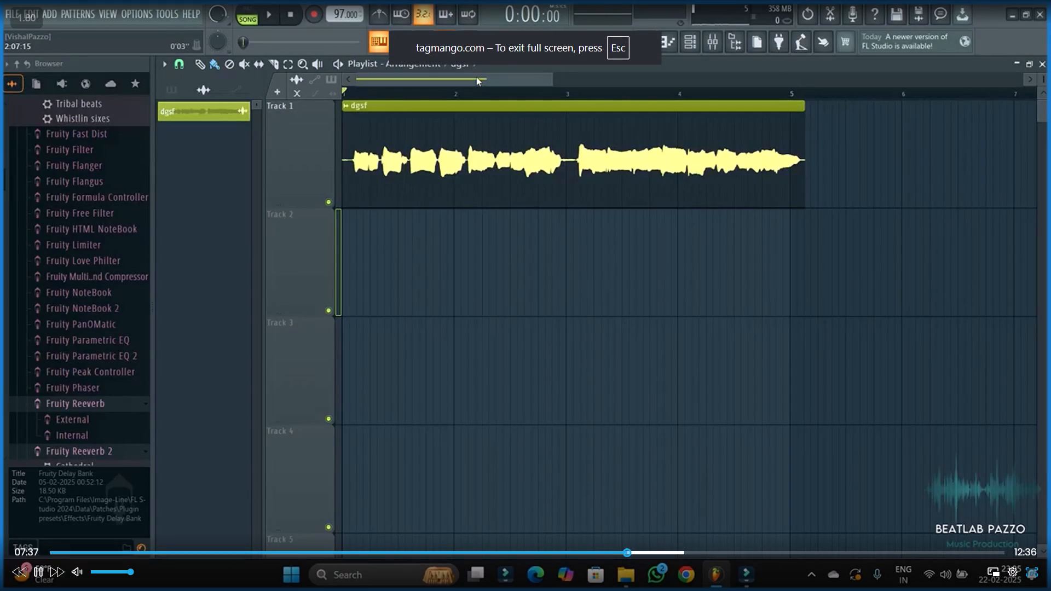
double_click(465, 246)
Rewatch the Class 8 video section between about 07:20 and 07:40 where the recorded clip is adjusted in the playlist.
click(372, 273)
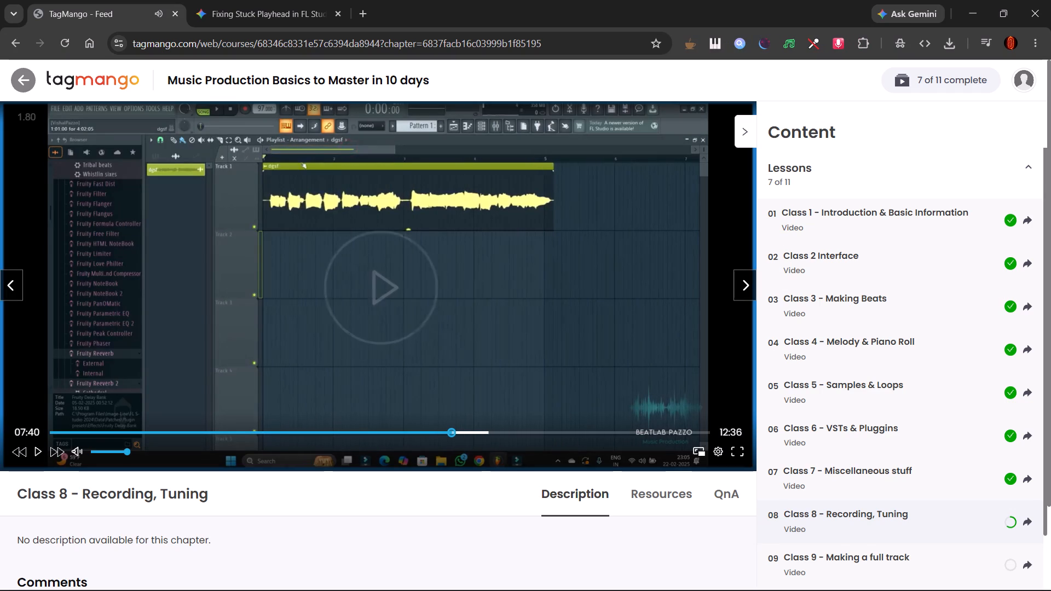
key(Left)
key(Left)
key(space)
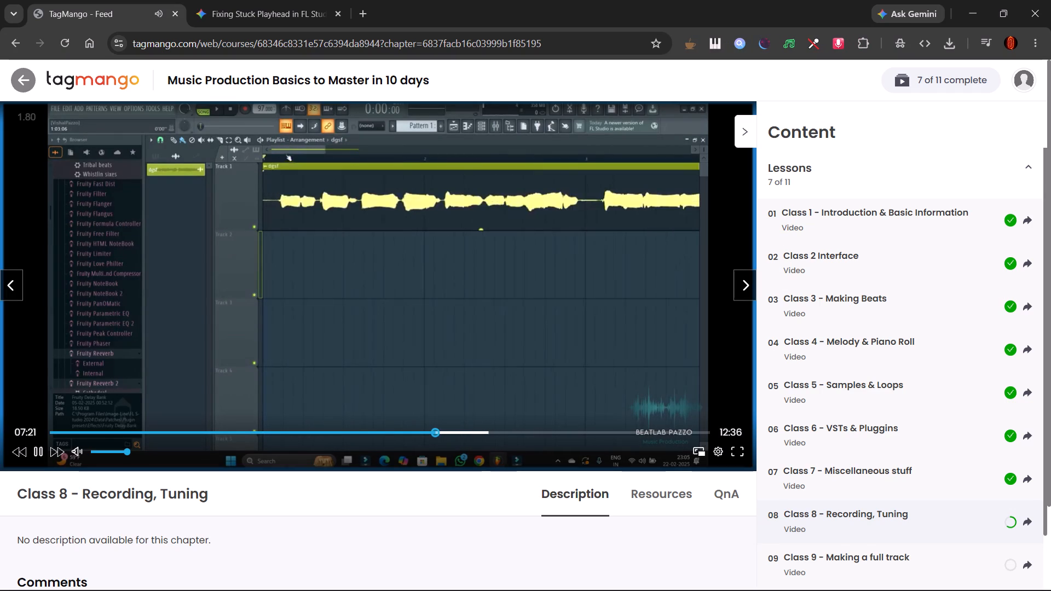
key(space)
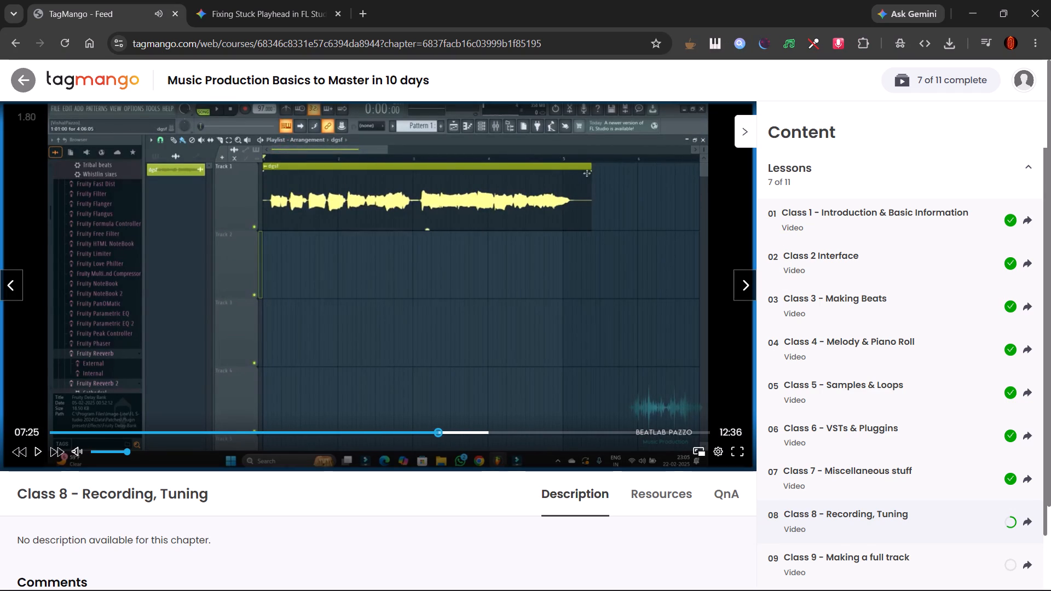
key(Left)
key(Left)
key(space)
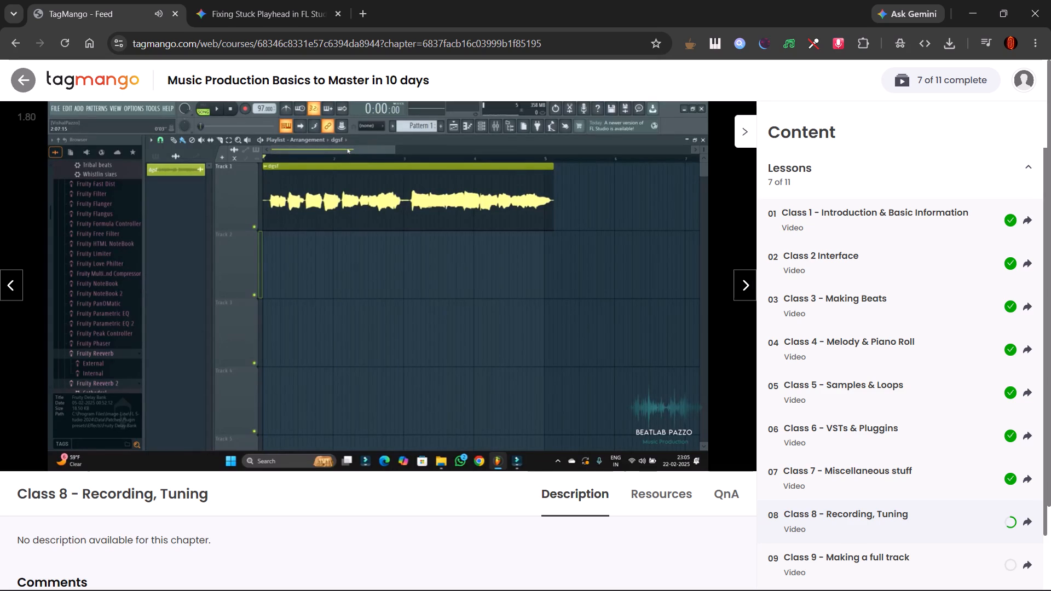
key(space)
key(space)
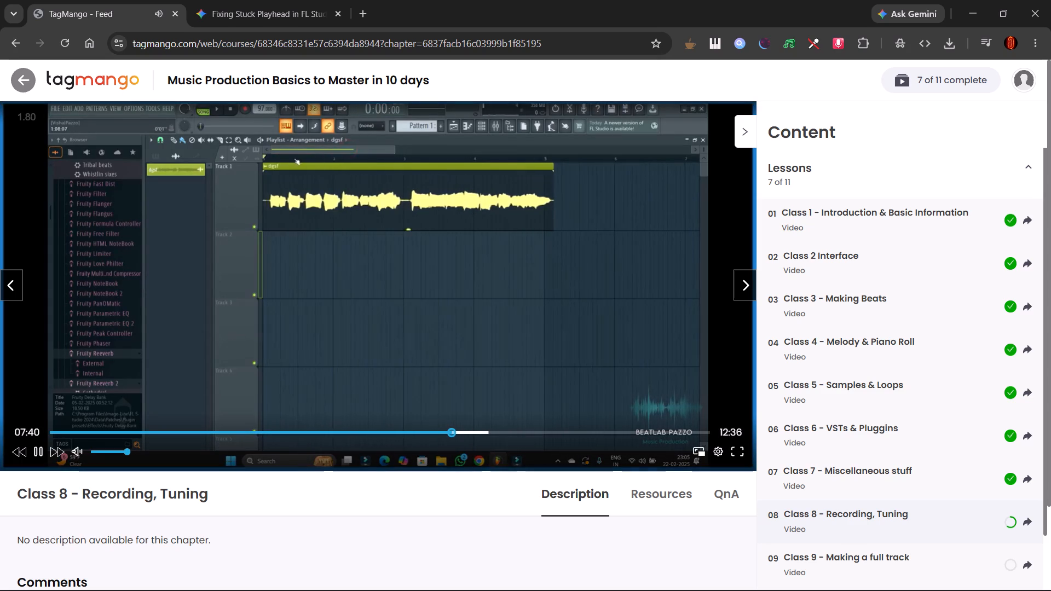
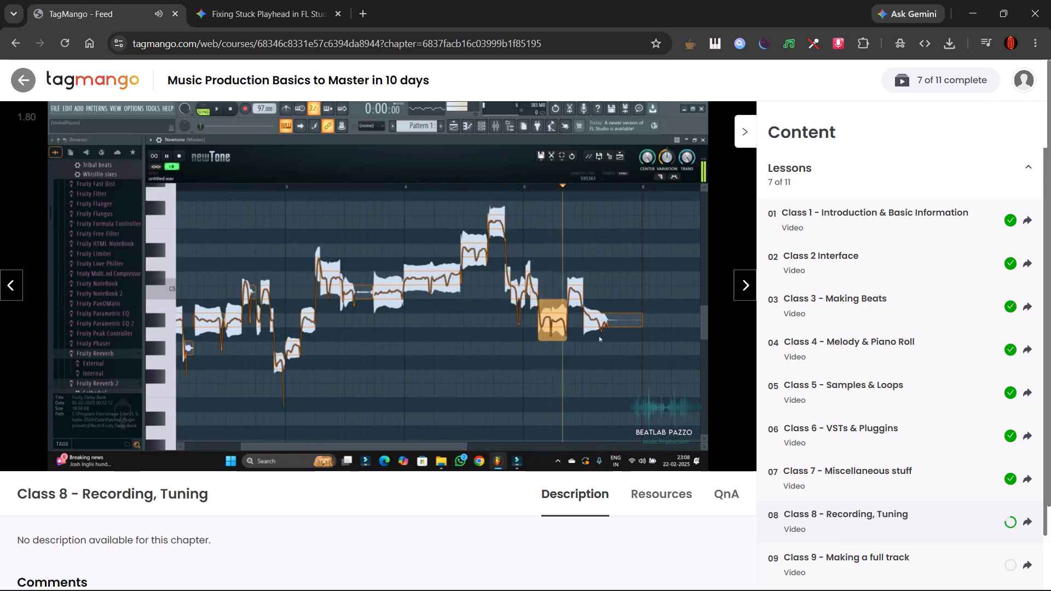
Rewind the Class 8 video to about 09:17 and rewatch the NewTone pitch-editing demonstration.
key(space)
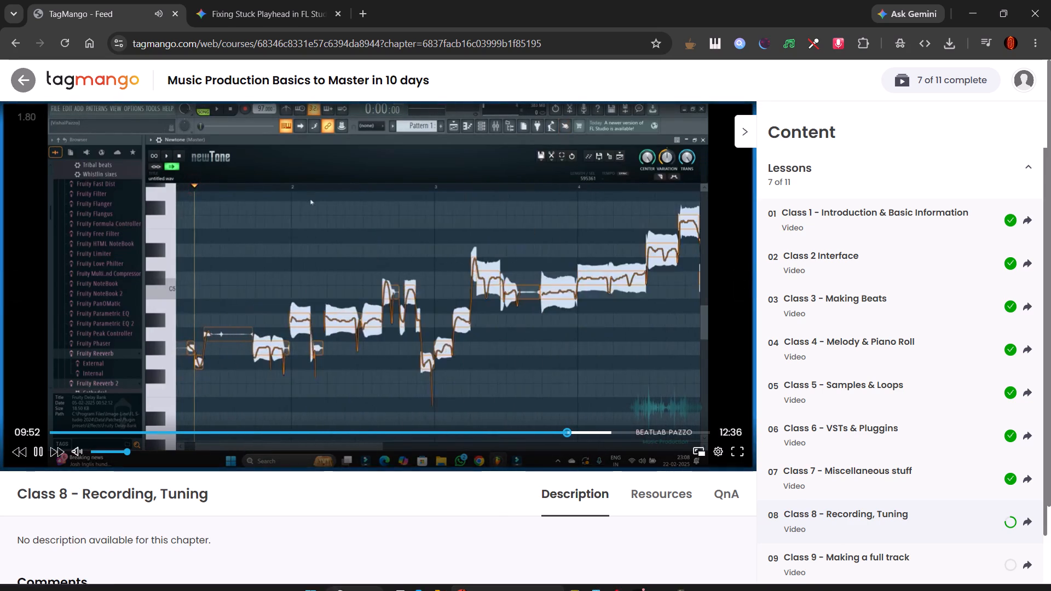
key(space)
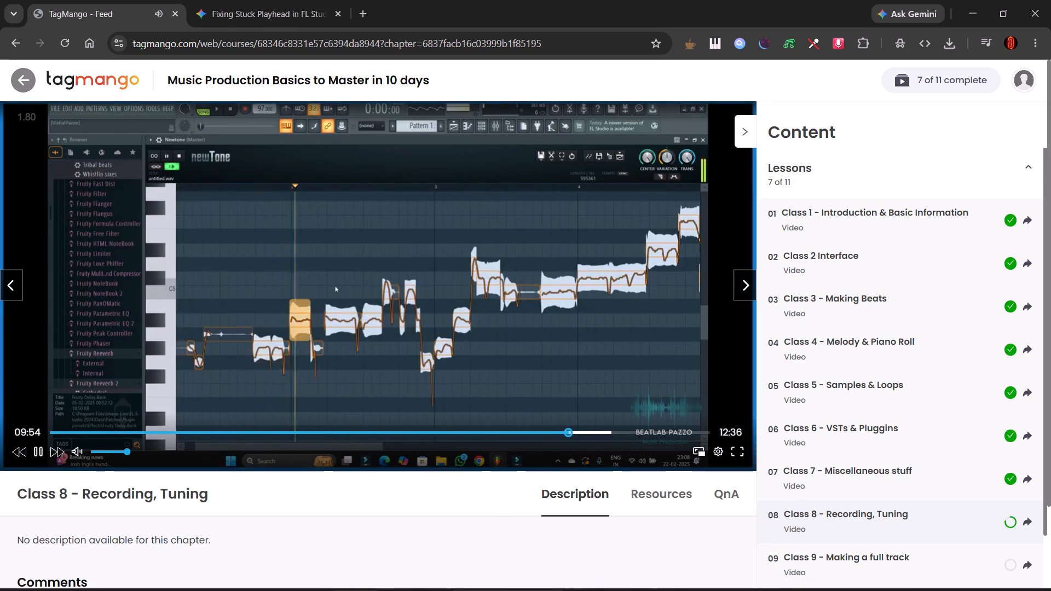
key(Left)
key(Left)
key(Left)
key(space)
text(v)
key(Left)
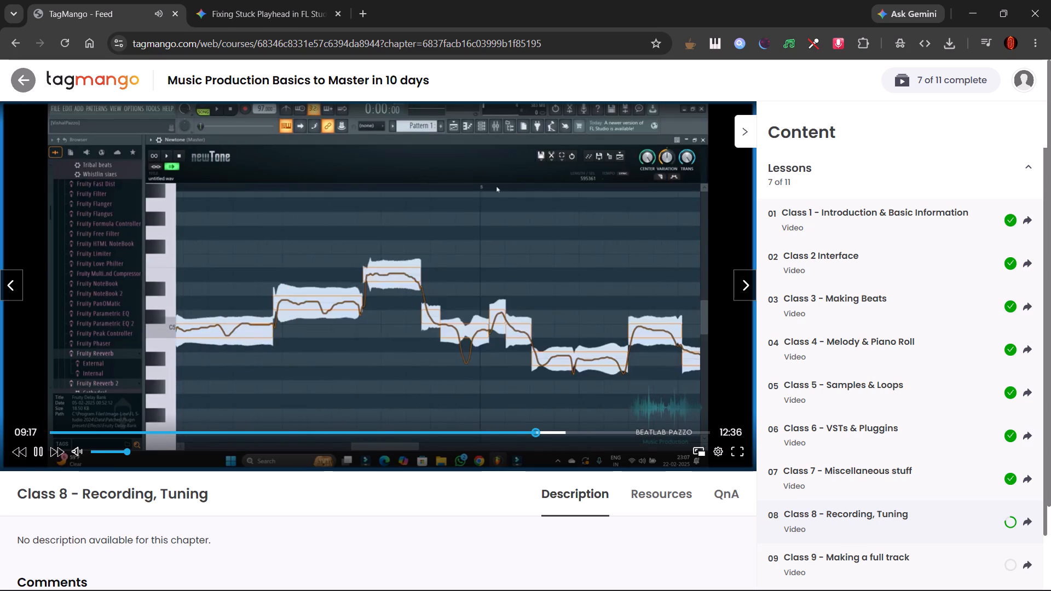
key(Left)
key(space)
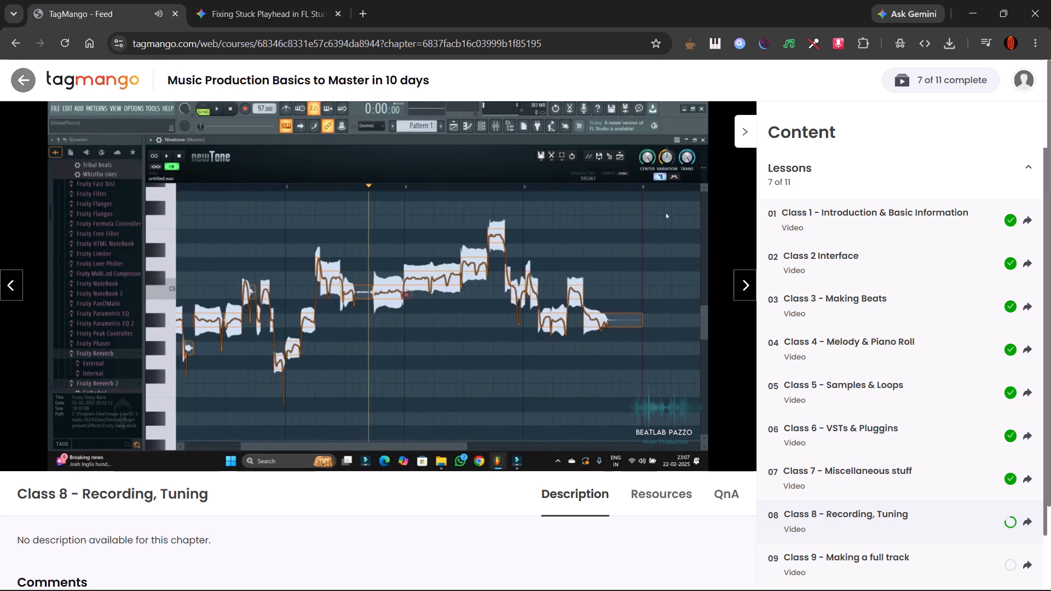
Replay the NewTone demonstration from about 09:28, examine how notes are split and shifted in pitch, and continue to about 10:16.
key(space)
key(space)
key(space)
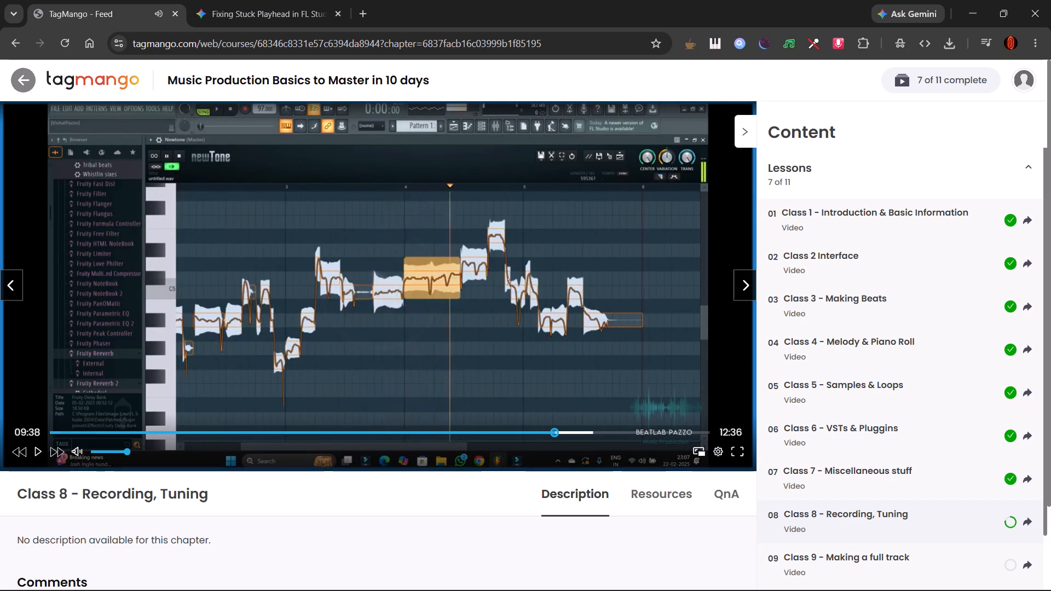
key(Left)
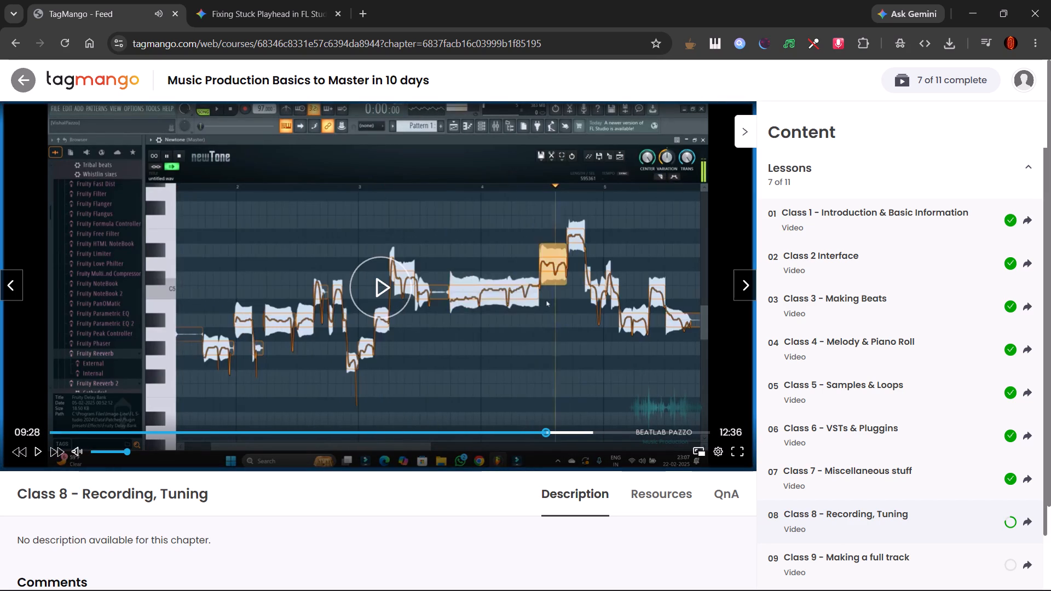
key(space)
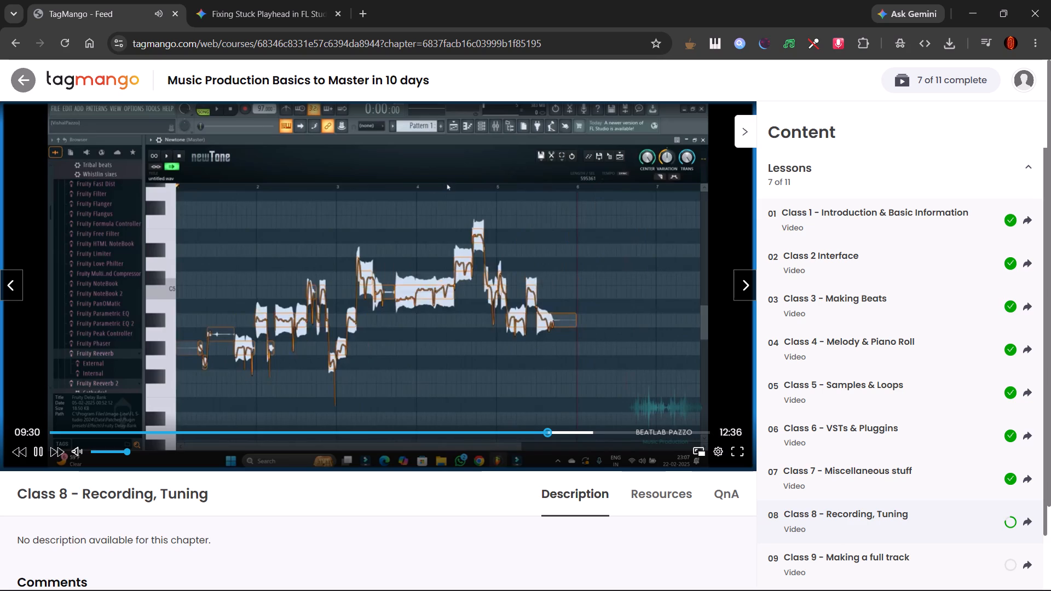
key(space)
key(space)
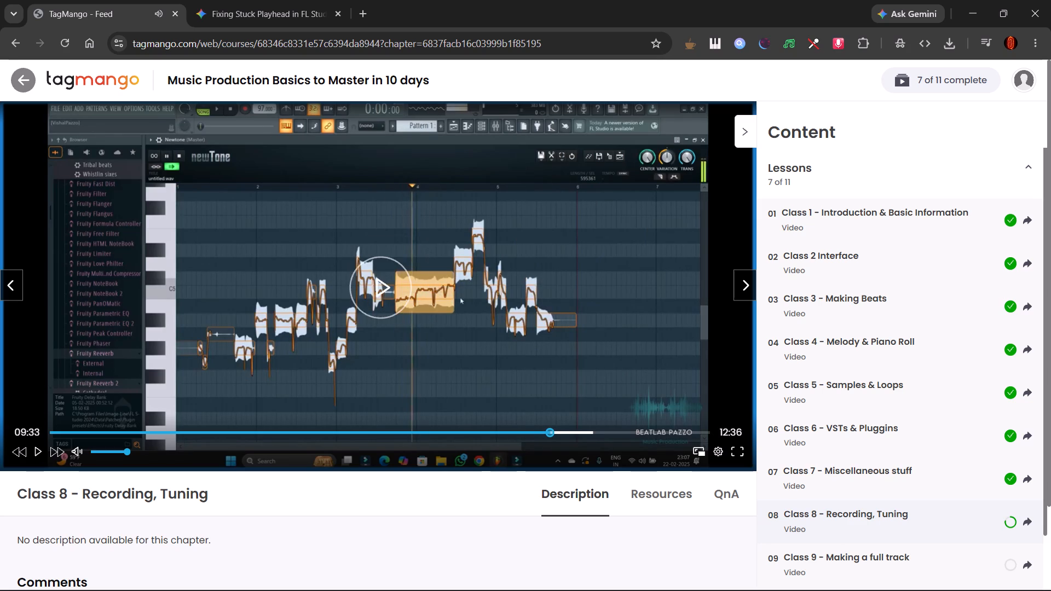
key(space)
key(space)
key(space)
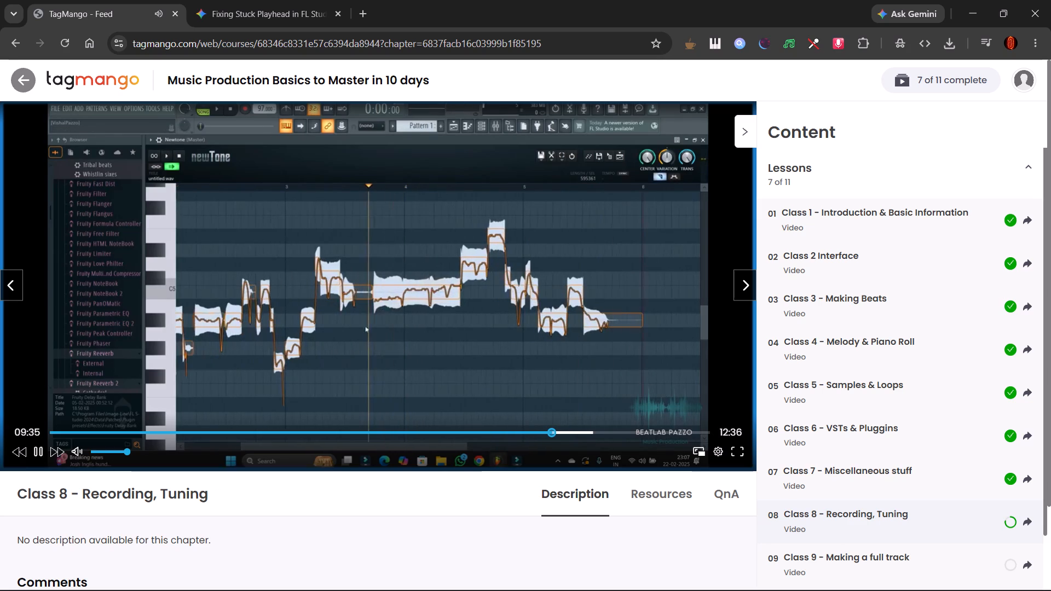
key(space)
key(space)
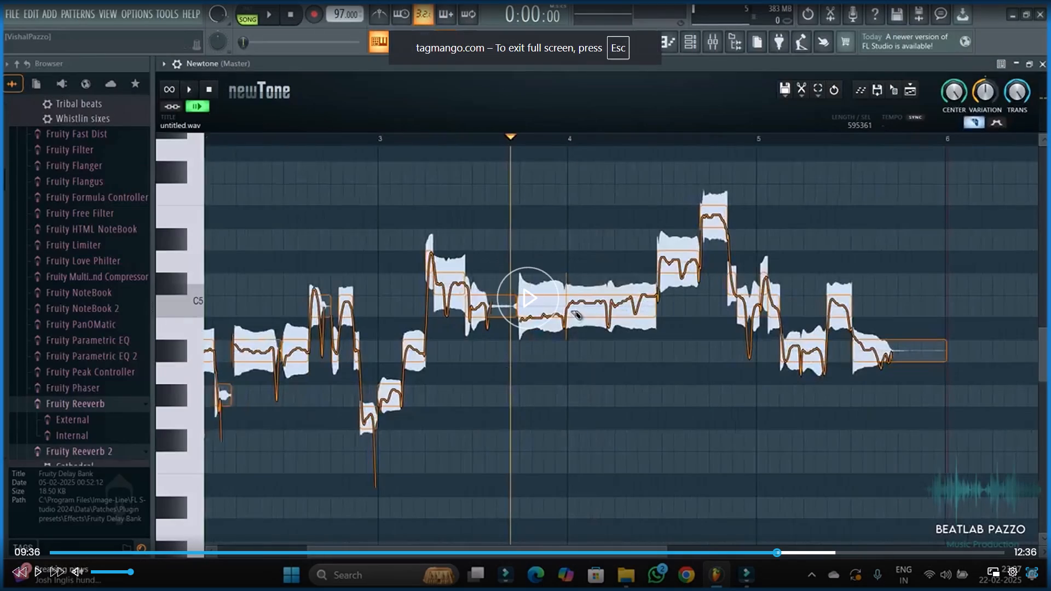
key(space)
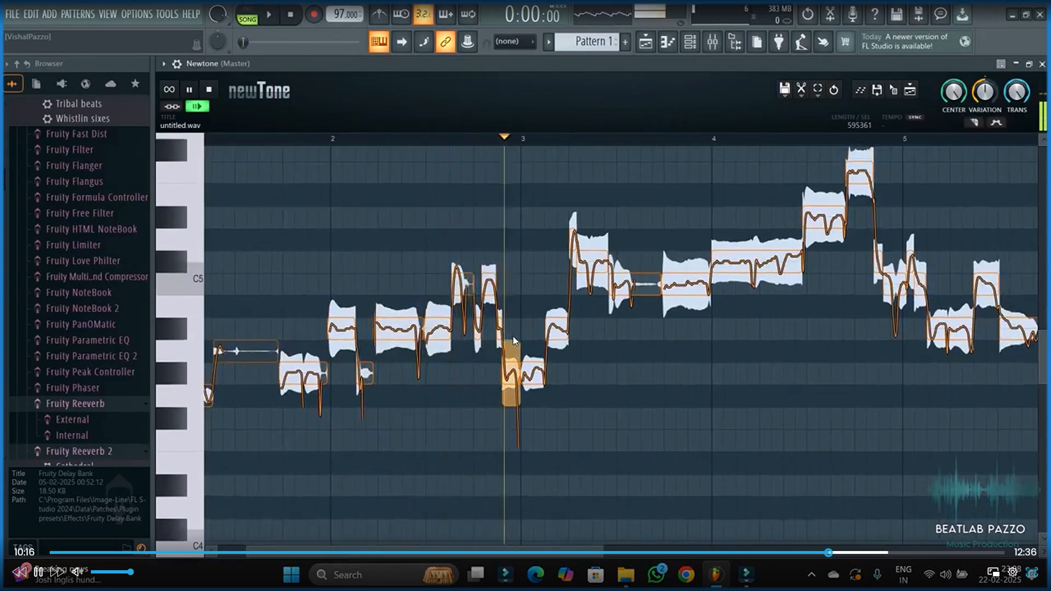
Watch the NewTone section from about 10:16 to 10:41, examining how the Center, Variation and Trans knobs shape the notes, and let it continue.
key(f)
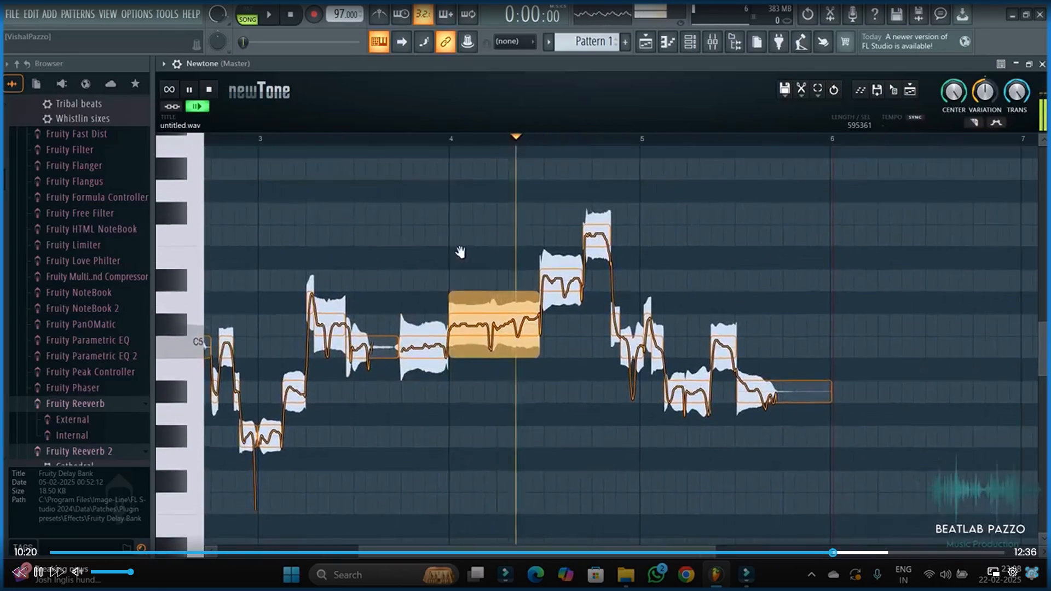
click(1028, 570)
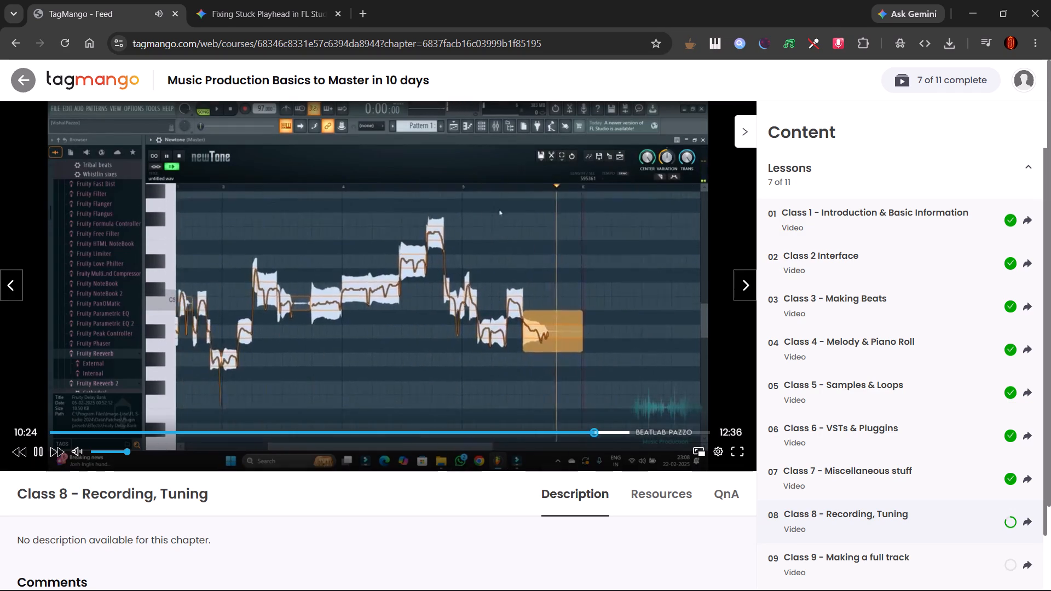
click(425, 302)
click(425, 302)
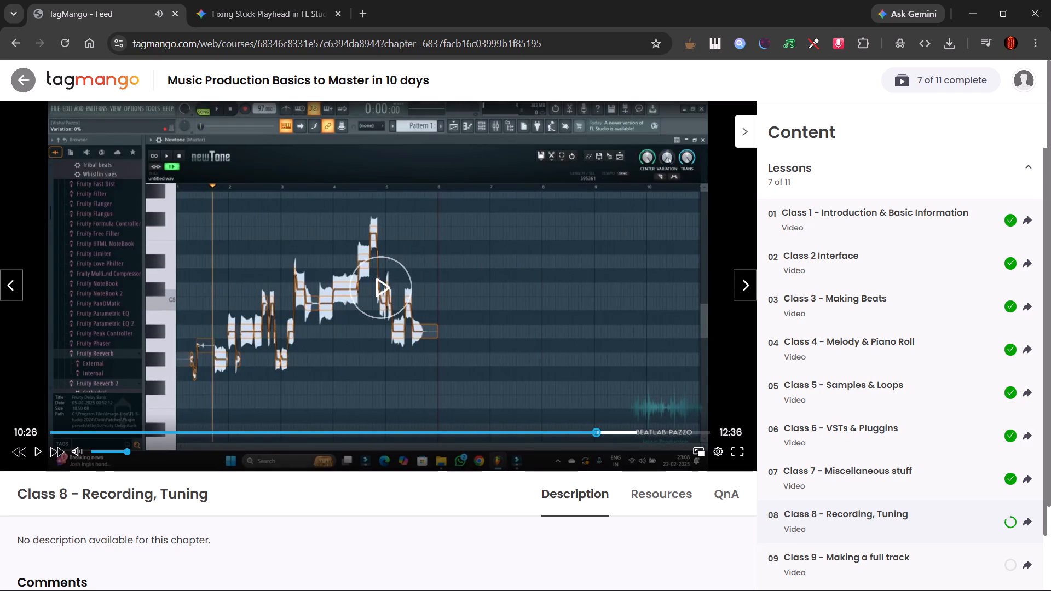
key(Left)
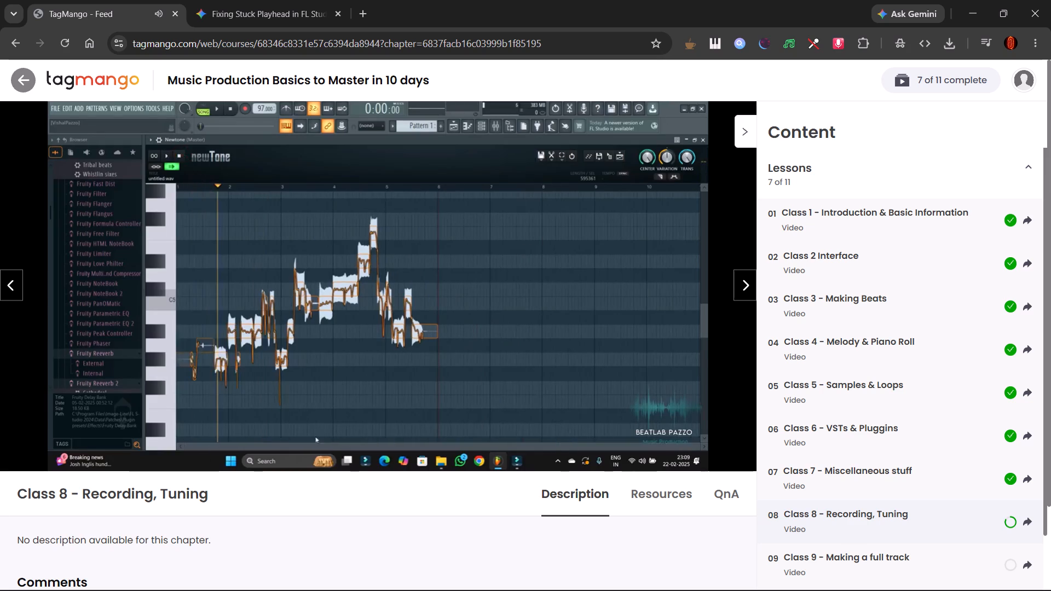
key(Left)
key(Left)
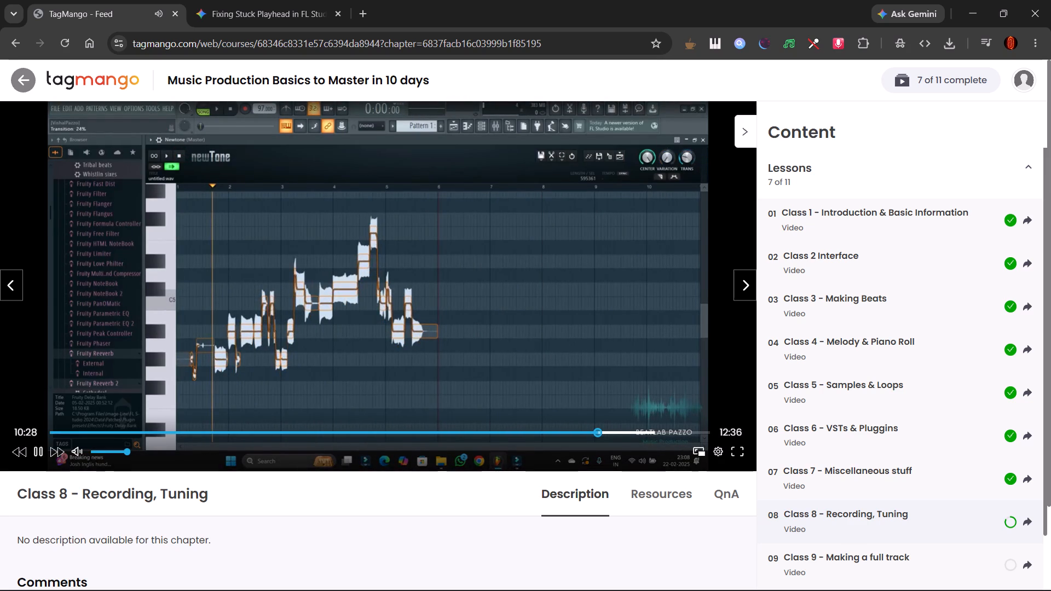
key(space)
key(space)
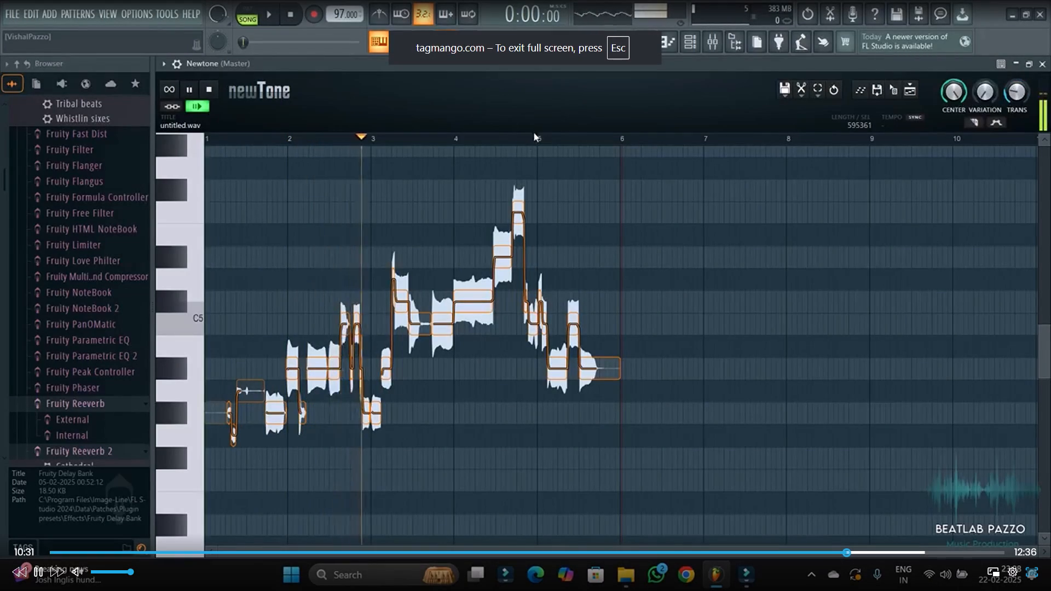
key(f)
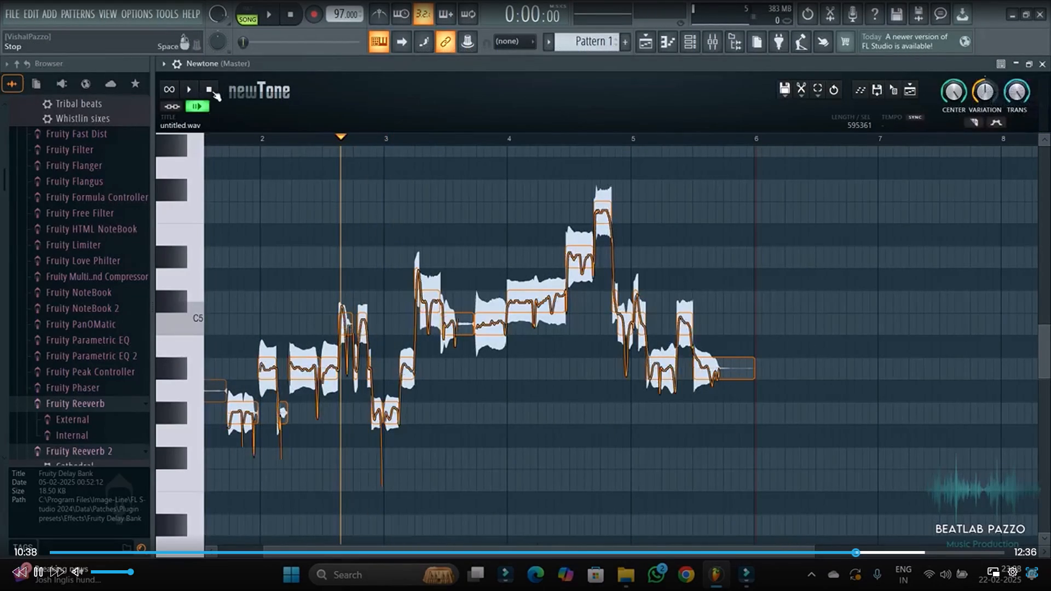
key(space)
click(1034, 573)
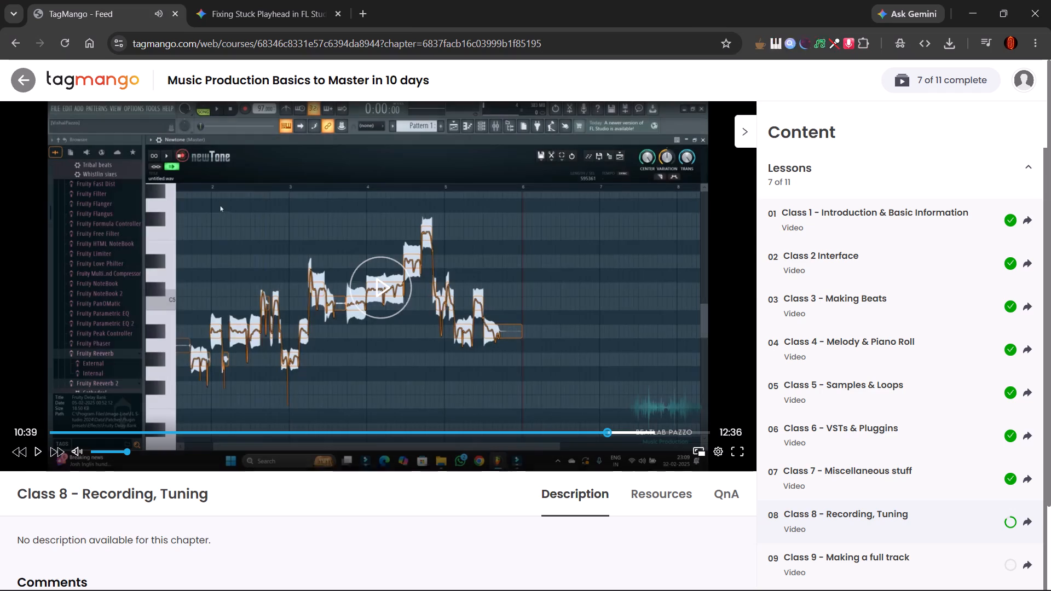
click(484, 298)
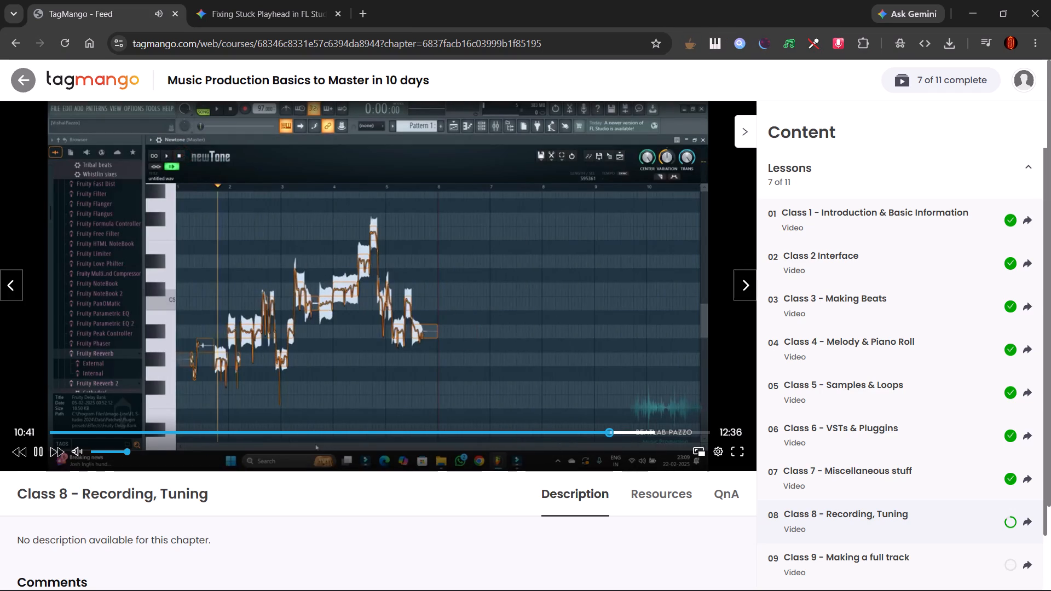
click(360, 254)
key(space)
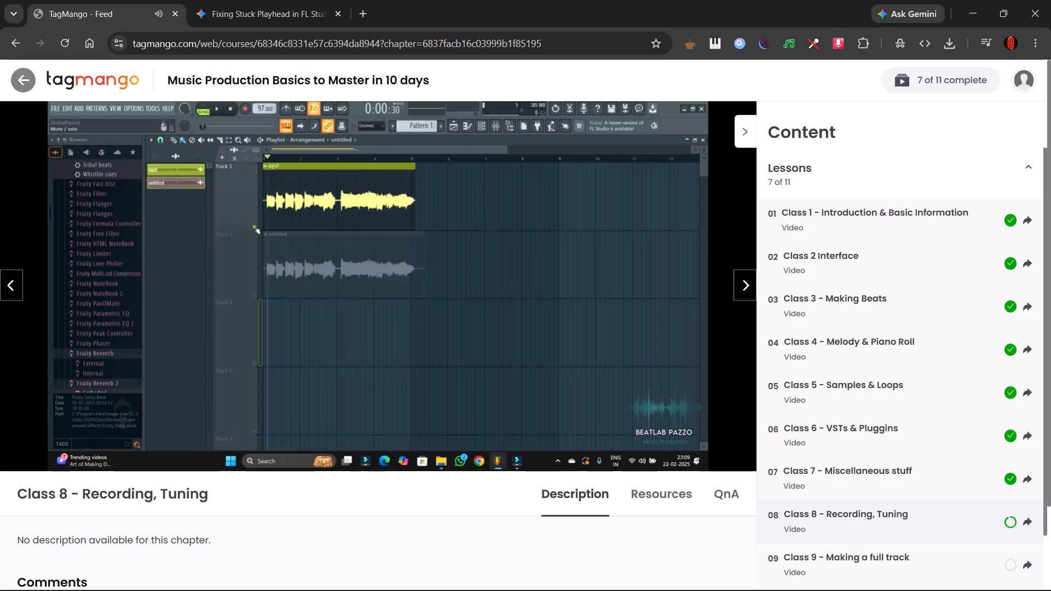
Watch the playlist section around 11:41 to 11:44, where the dgsf clip sits above the muted untitled clip.
key(space)
key(space)
key(space)
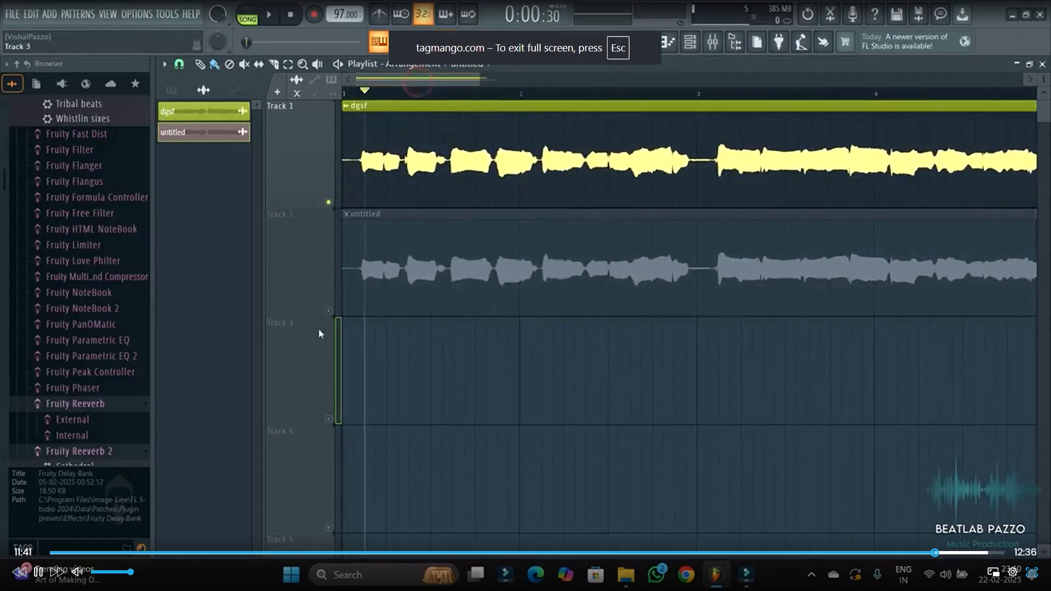
key(space)
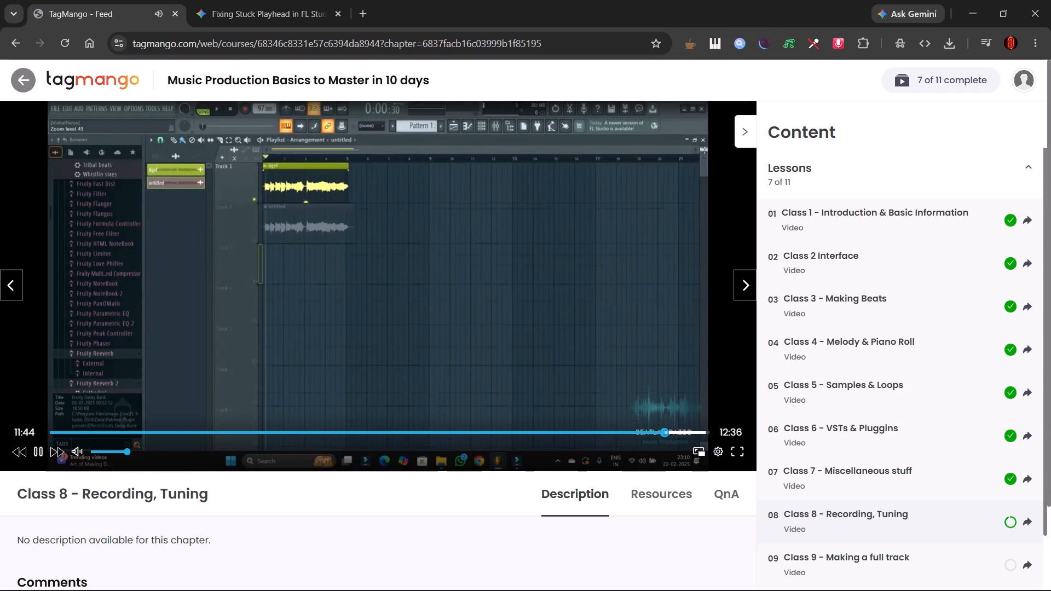
click(348, 251)
Switch to FL Studio and close the mixer, Fruity Reeverb 2 and Fruity Blood Overdrive windows to clear the playlist.
click(737, 589)
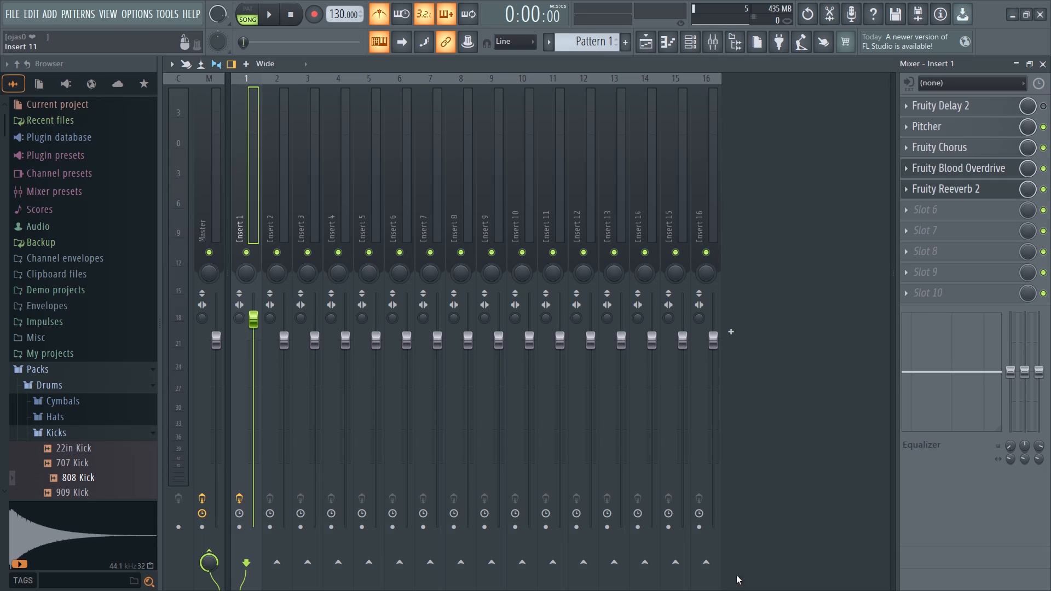
click(1025, 65)
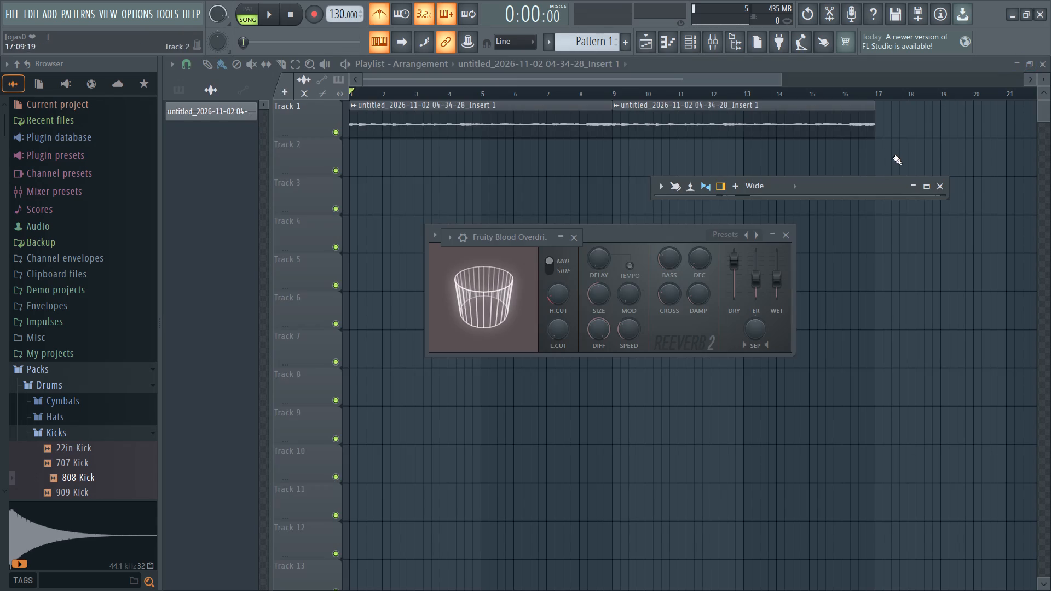
click(915, 186)
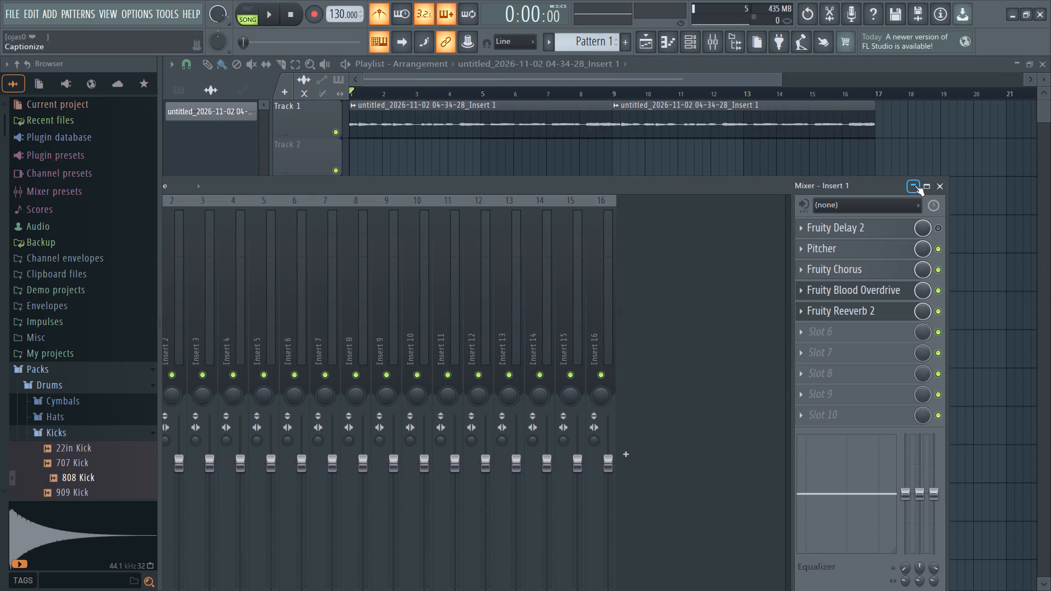
click(935, 187)
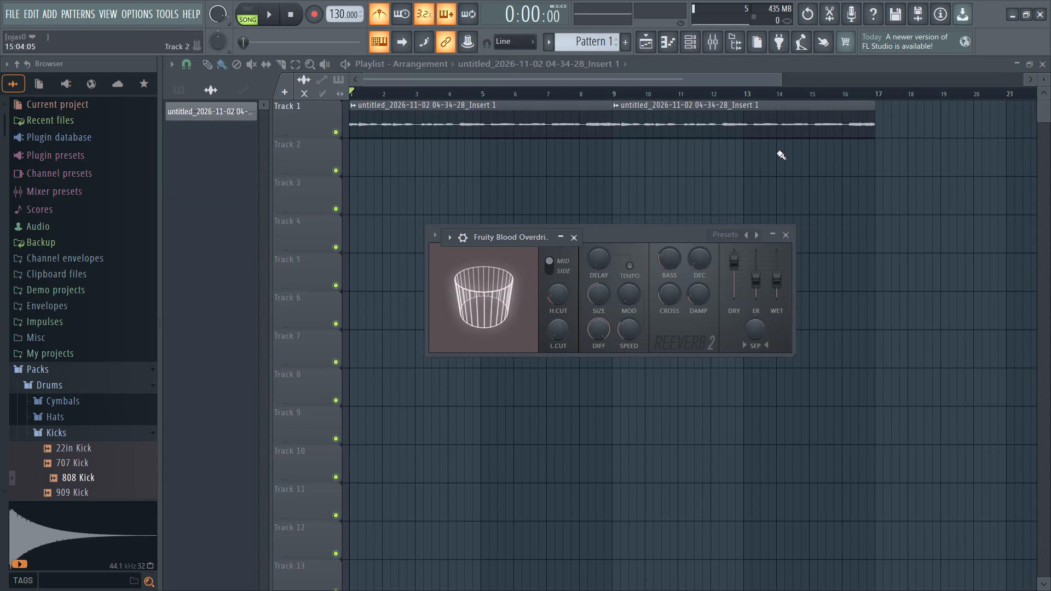
click(786, 235)
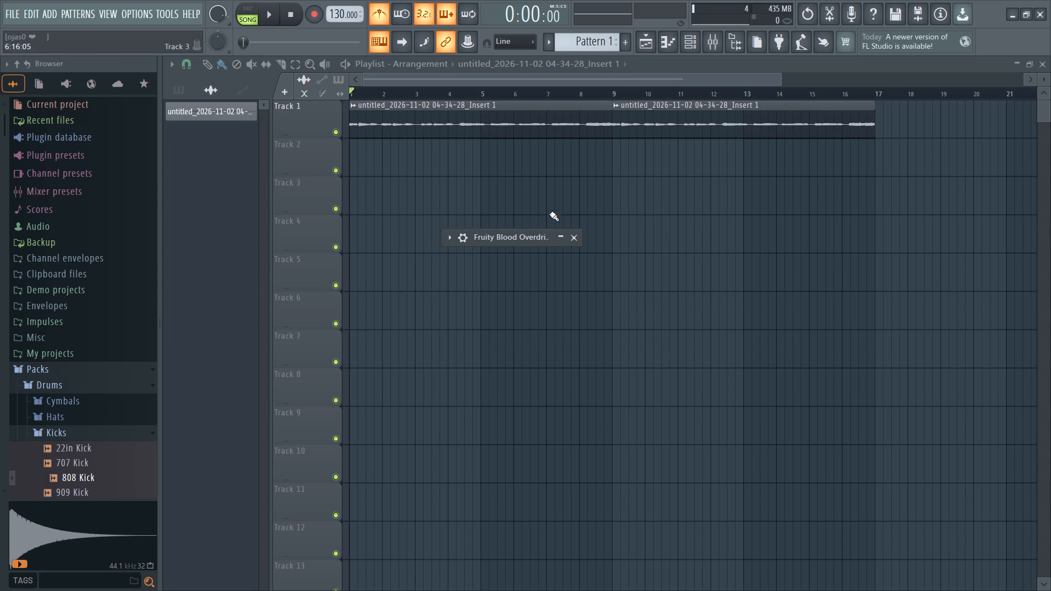
click(575, 236)
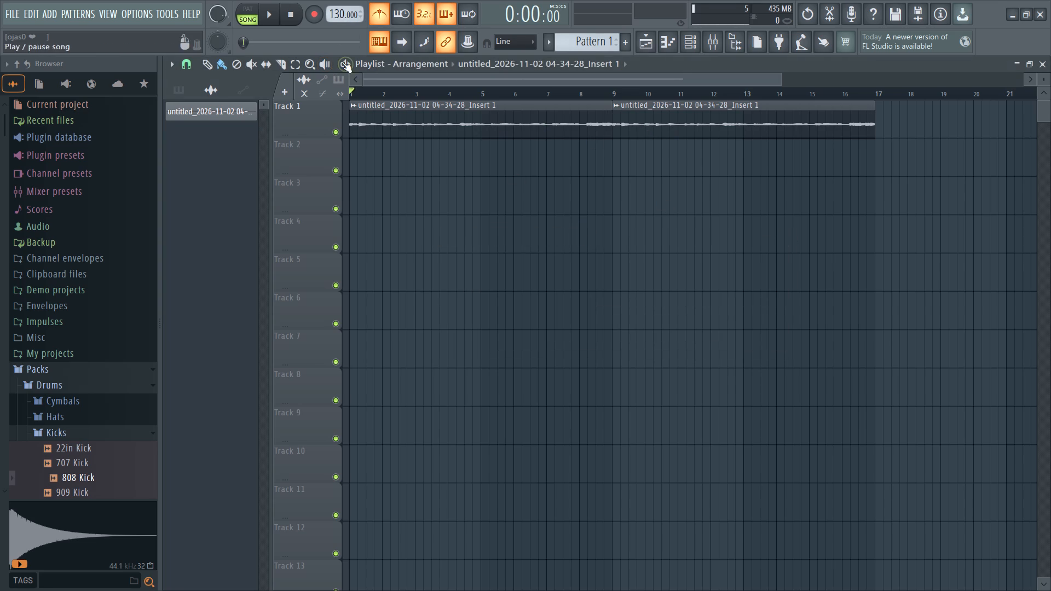
Start playing the song and delete the first recorded clip on Track 1.
click(341, 62)
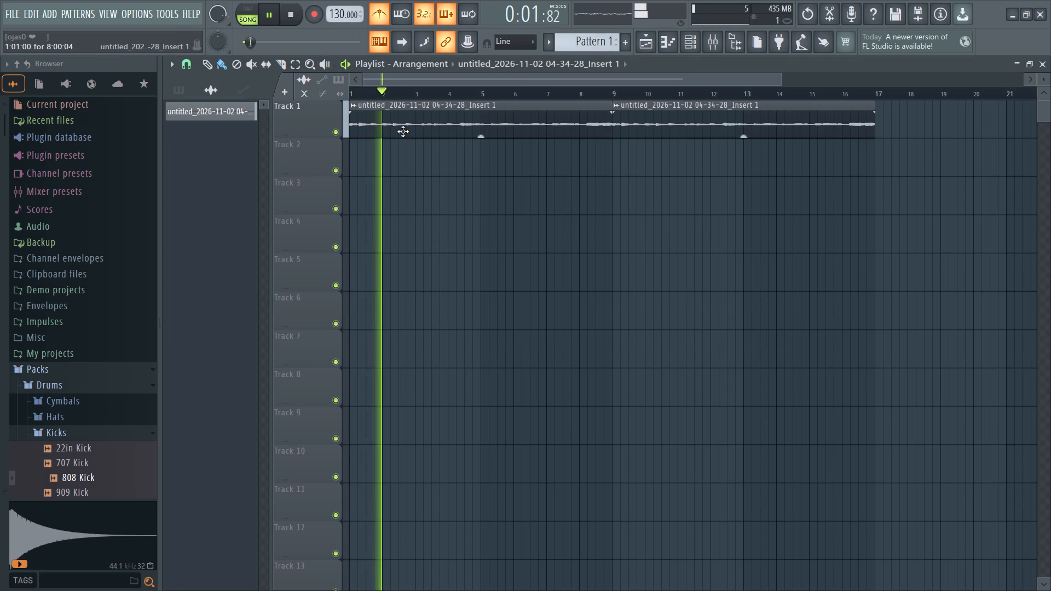
right_click(403, 126)
Move the remaining recorded clip to bar 1 of Track 3.
drag(649, 121, 303, 133)
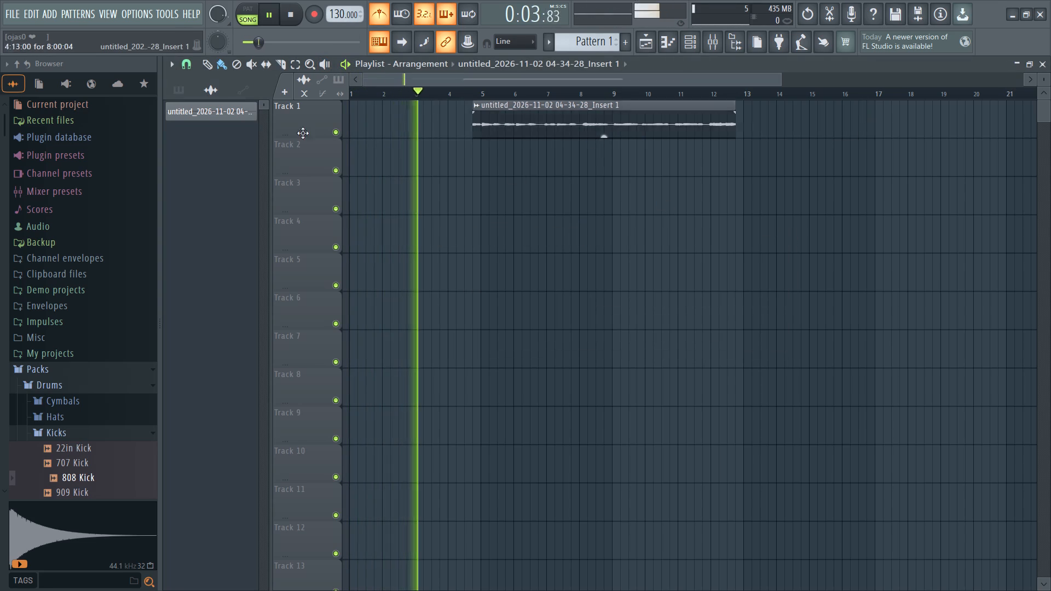
drag(303, 133, 86, 147)
drag(400, 113, 350, 213)
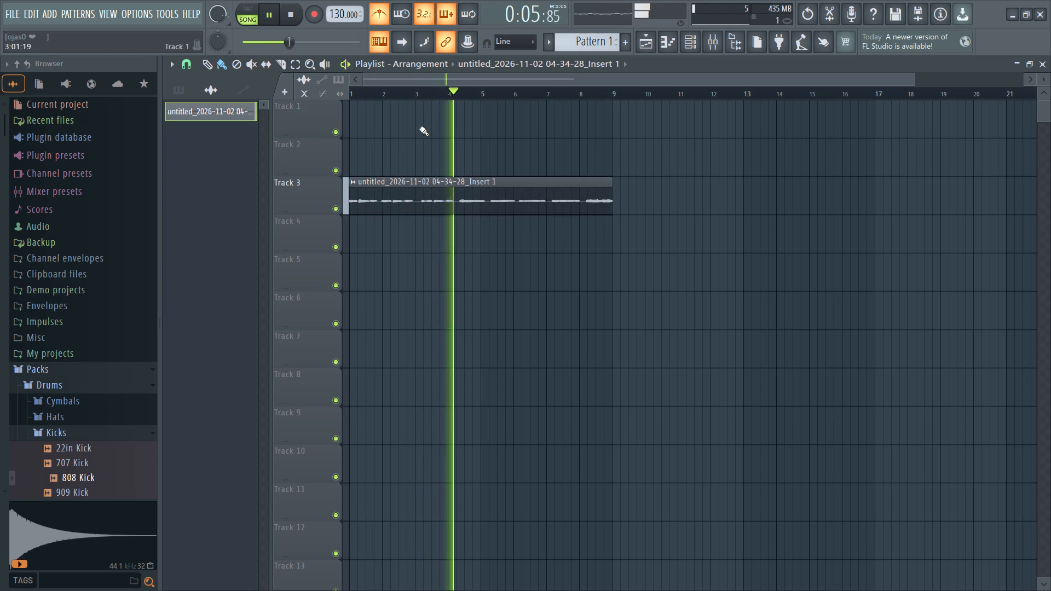
Check the Track 3 recording's audio clip settings and close them.
double_click(426, 210)
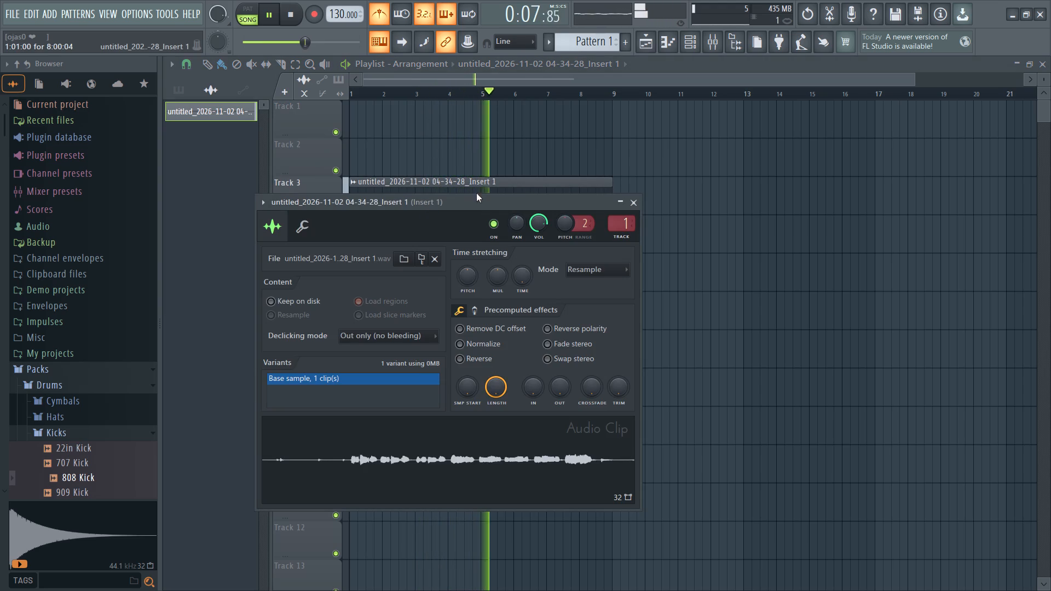
click(635, 206)
Open the mixer, bring all its tracks into view and disarm recording on Insert 1.
click(706, 39)
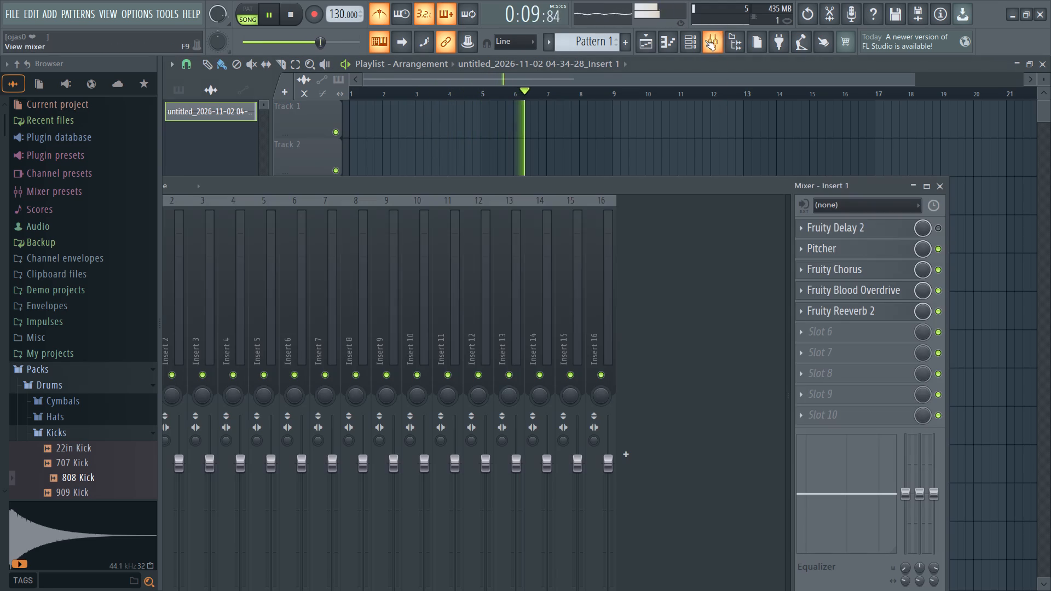
scroll(667, 369, down, 5)
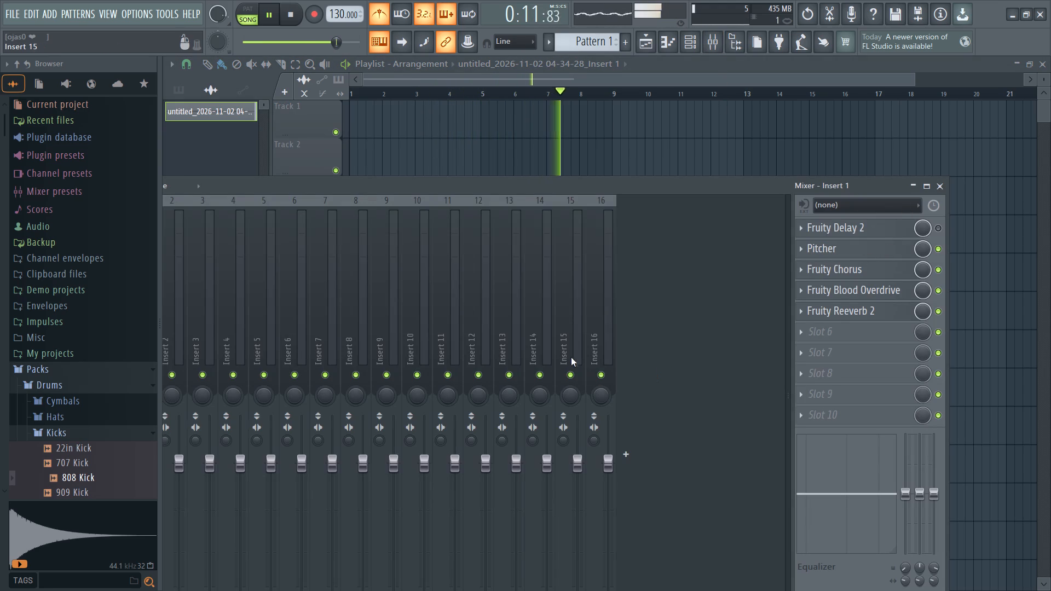
scroll(551, 350, down, 4)
drag(545, 186, 638, 49)
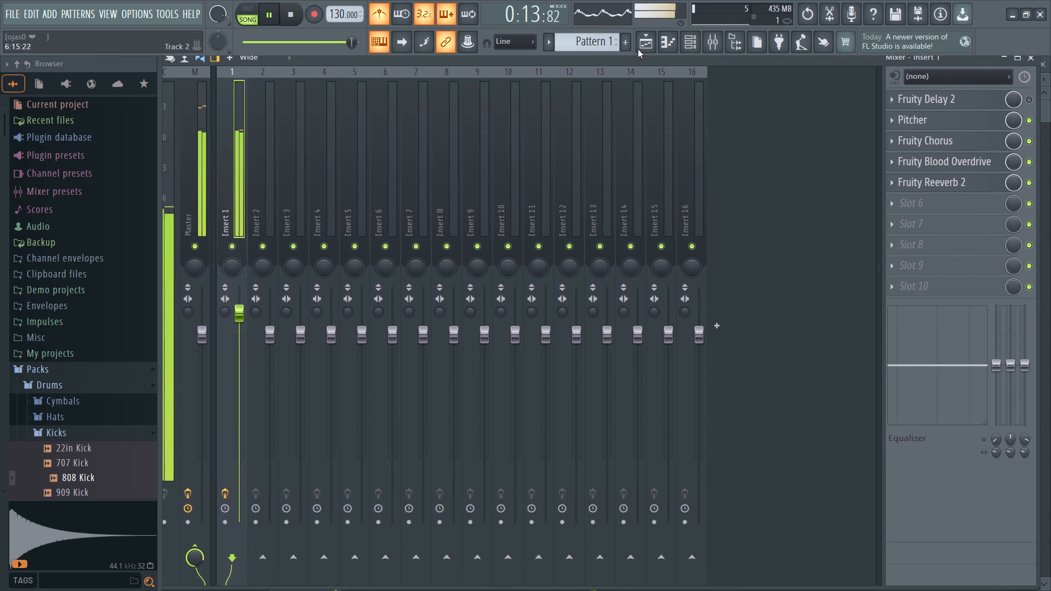
drag(638, 49, 718, 61)
click(304, 497)
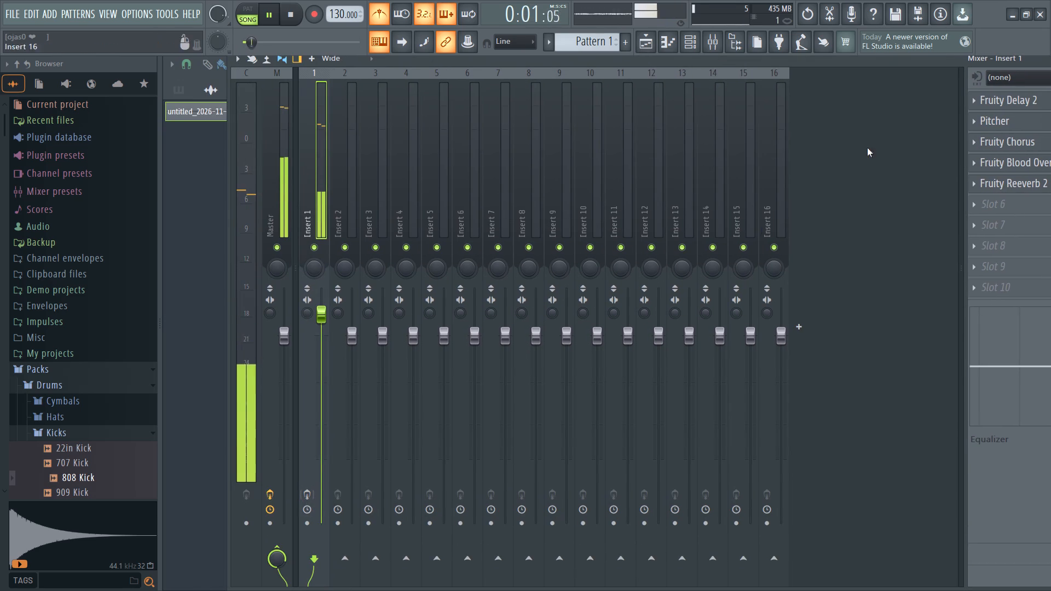
scroll(882, 167, up, 4)
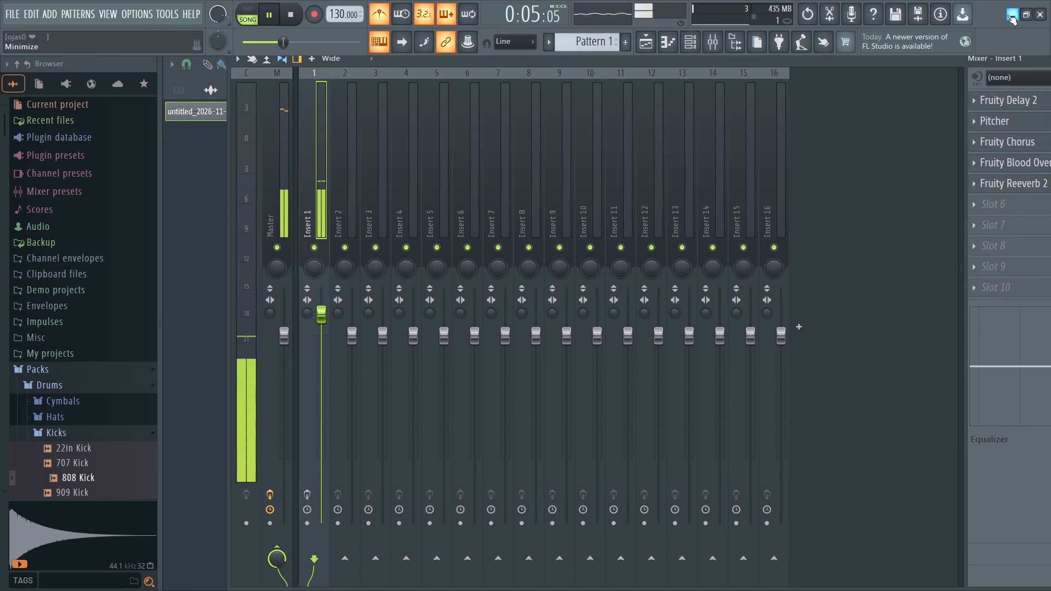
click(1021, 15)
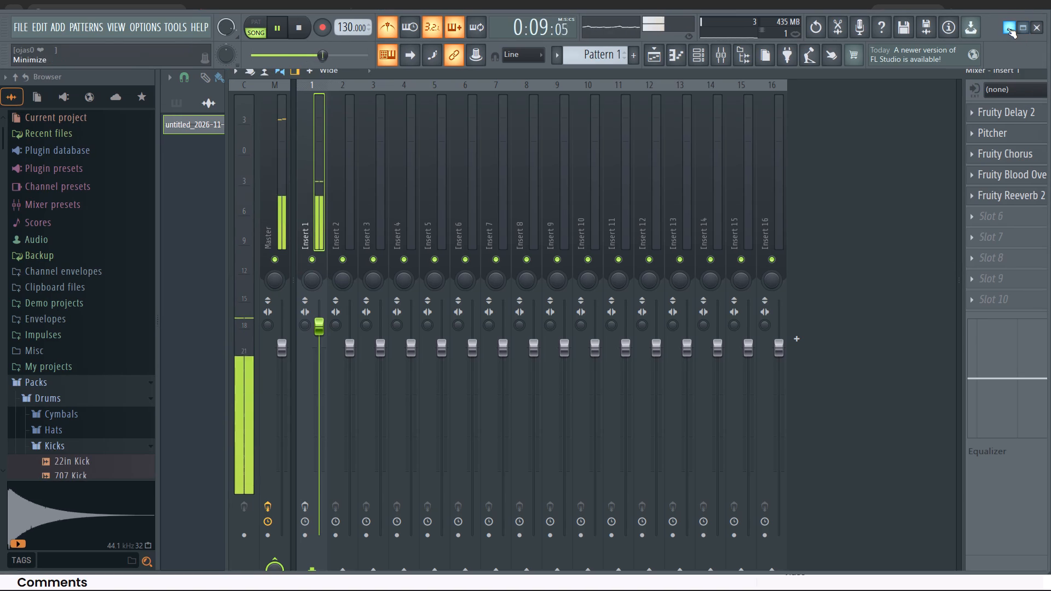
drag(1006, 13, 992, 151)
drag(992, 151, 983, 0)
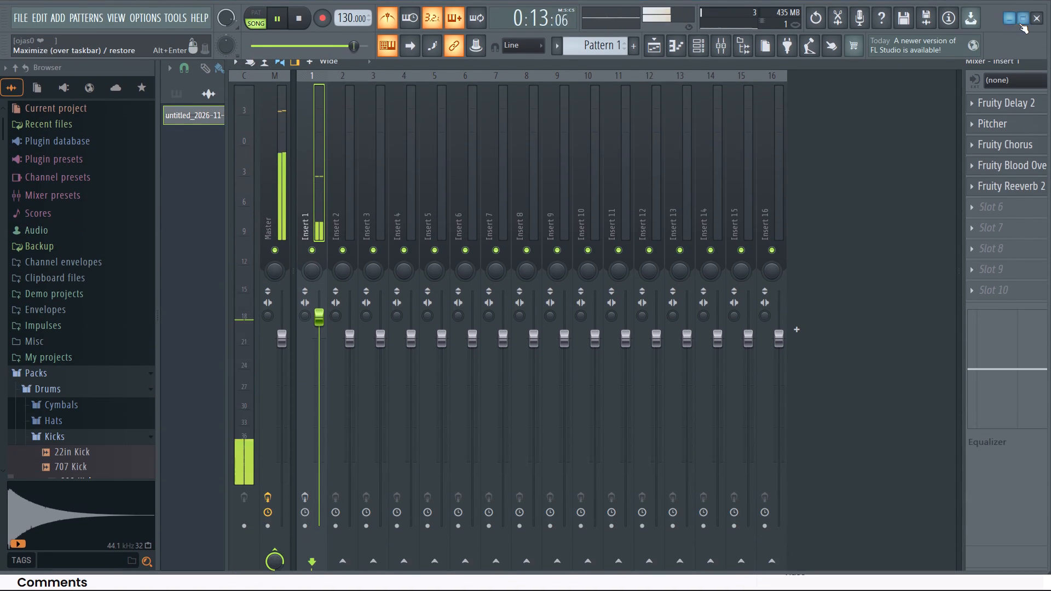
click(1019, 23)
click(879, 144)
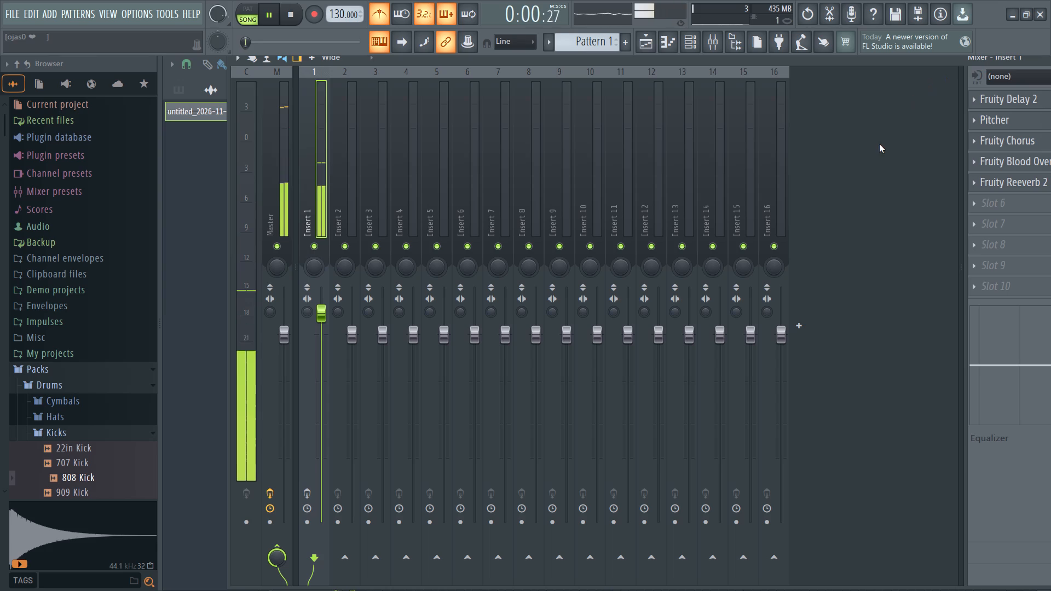
Restore the mixer to a smaller floating window over the playlist and close it.
drag(899, 62, 748, 95)
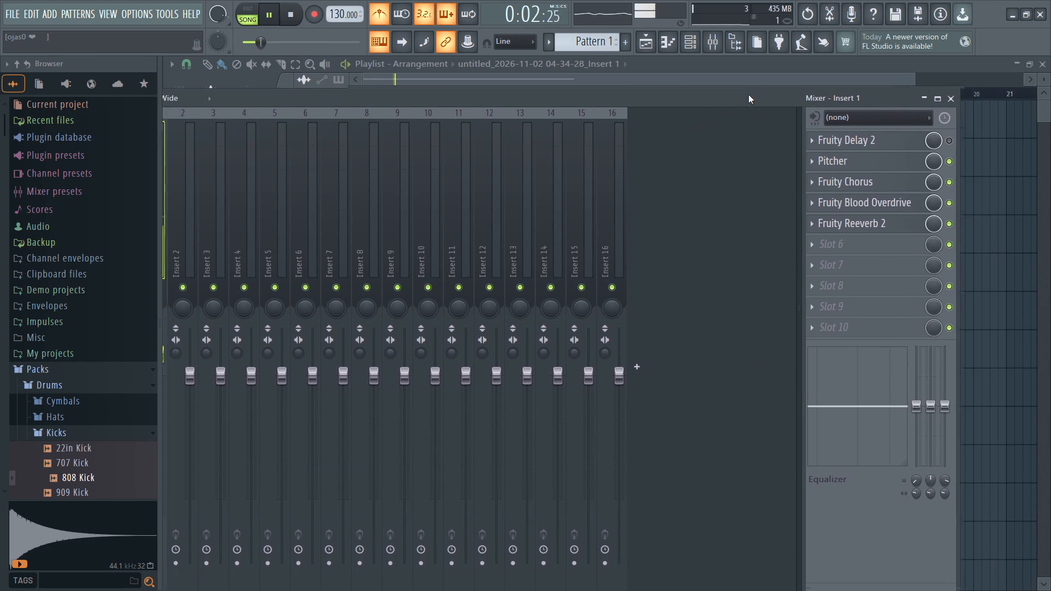
drag(748, 95, 759, 88)
click(957, 80)
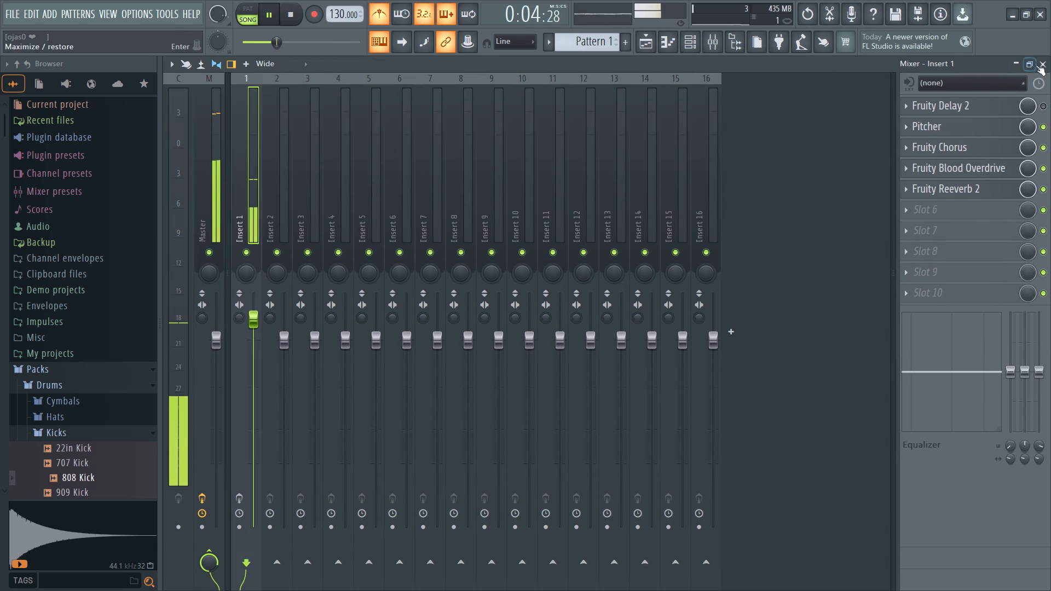
click(1027, 65)
drag(982, 78, 905, 106)
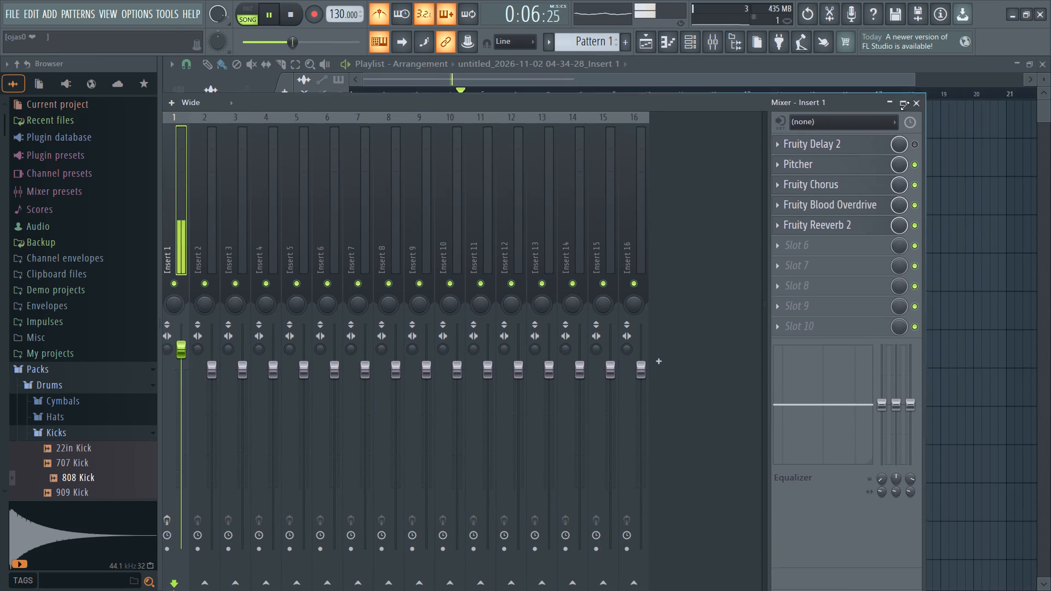
drag(905, 106, 769, 273)
drag(523, 280, 731, 142)
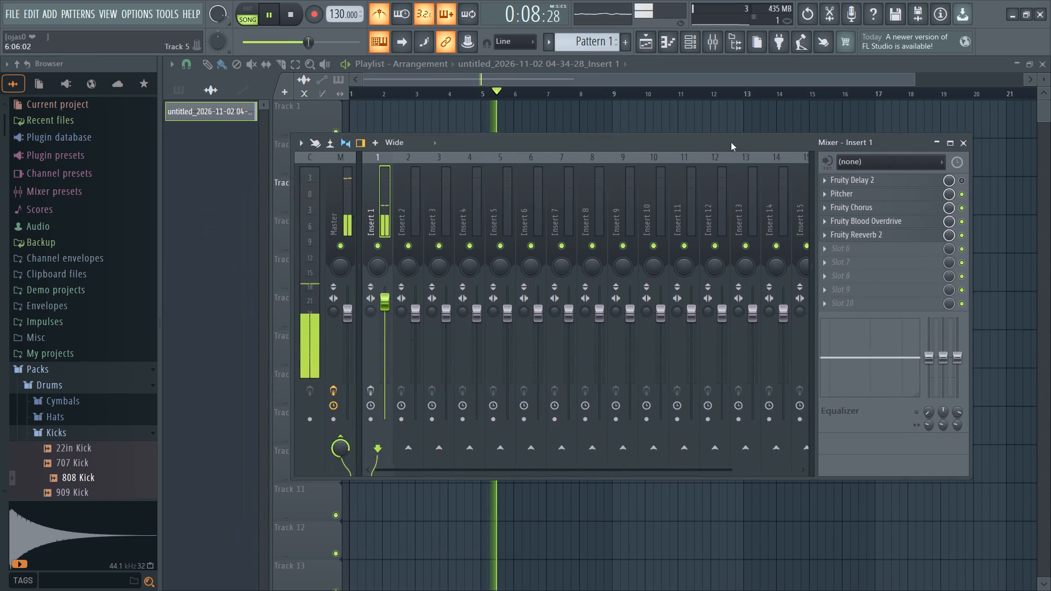
drag(731, 142, 785, 181)
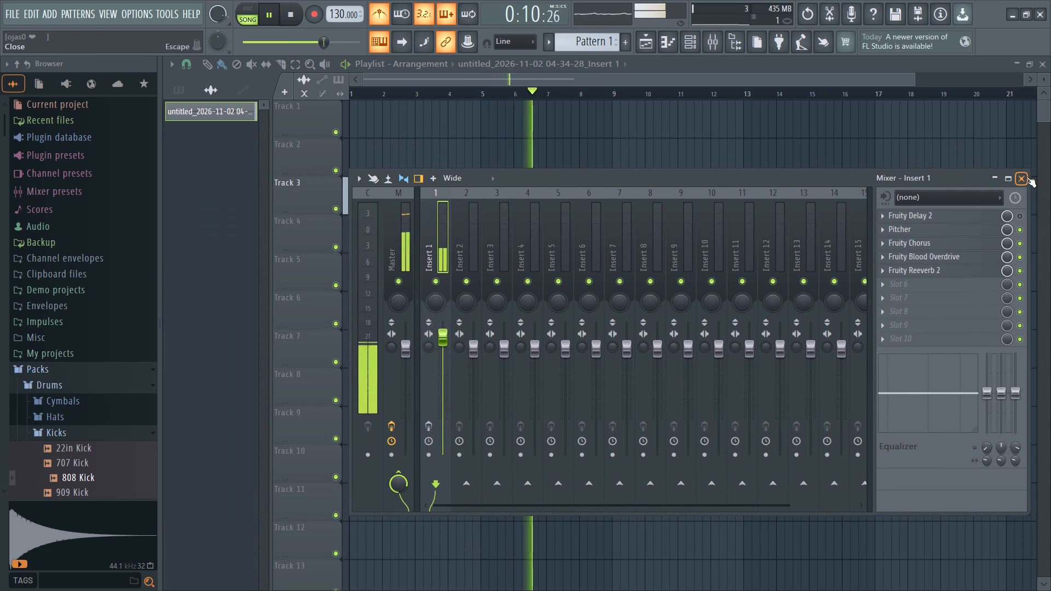
click(1026, 177)
Move the song playback back to the start of the playlist and pause it.
drag(547, 90, 162, 120)
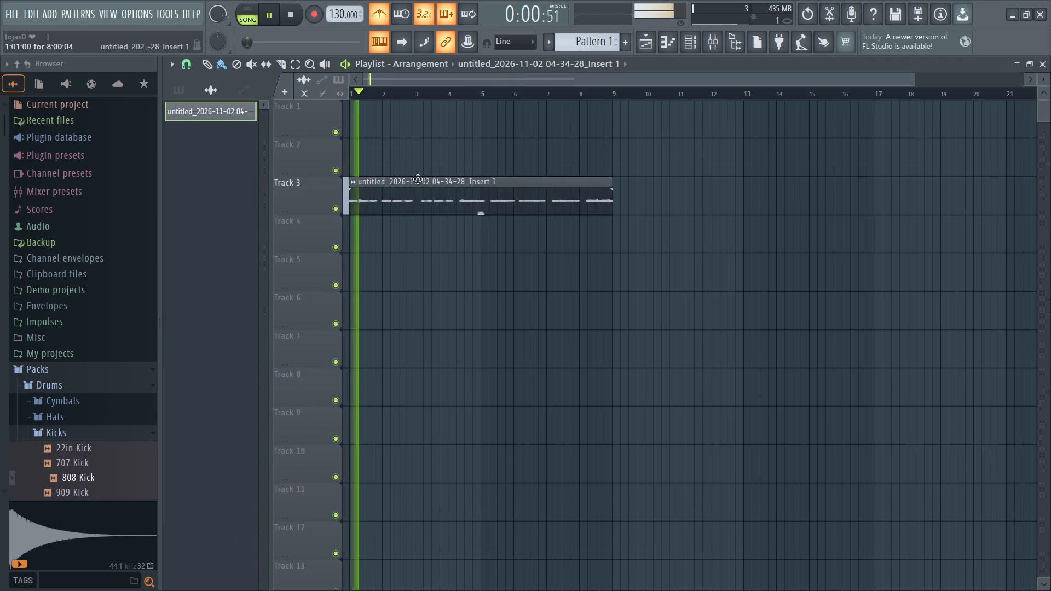
click(346, 65)
Open the Track 3 recorded clip in the NewTone pitch editor.
right_click(367, 211)
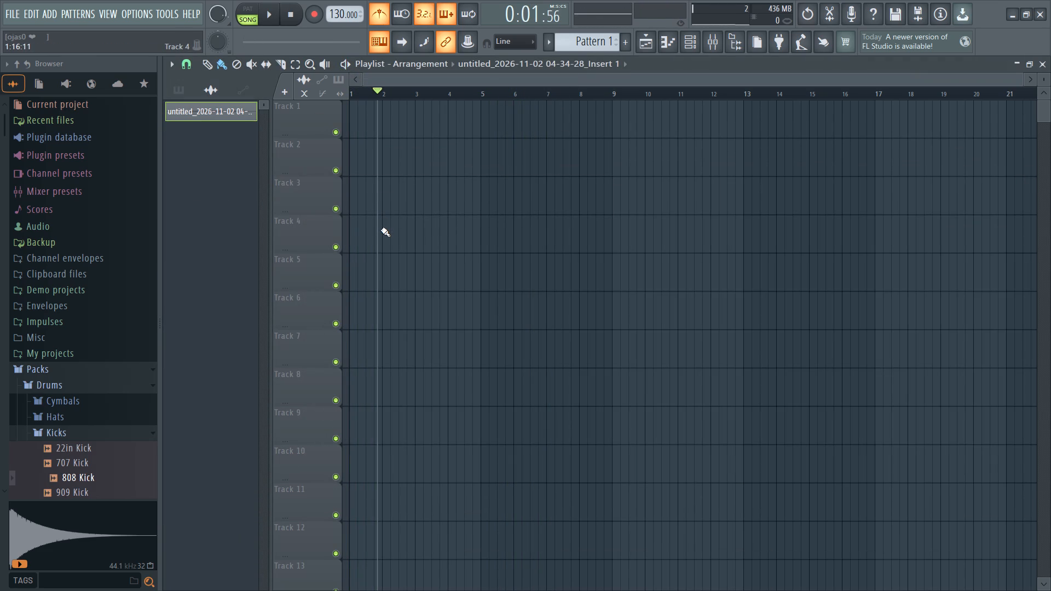
key(ctrl+z)
click(358, 197)
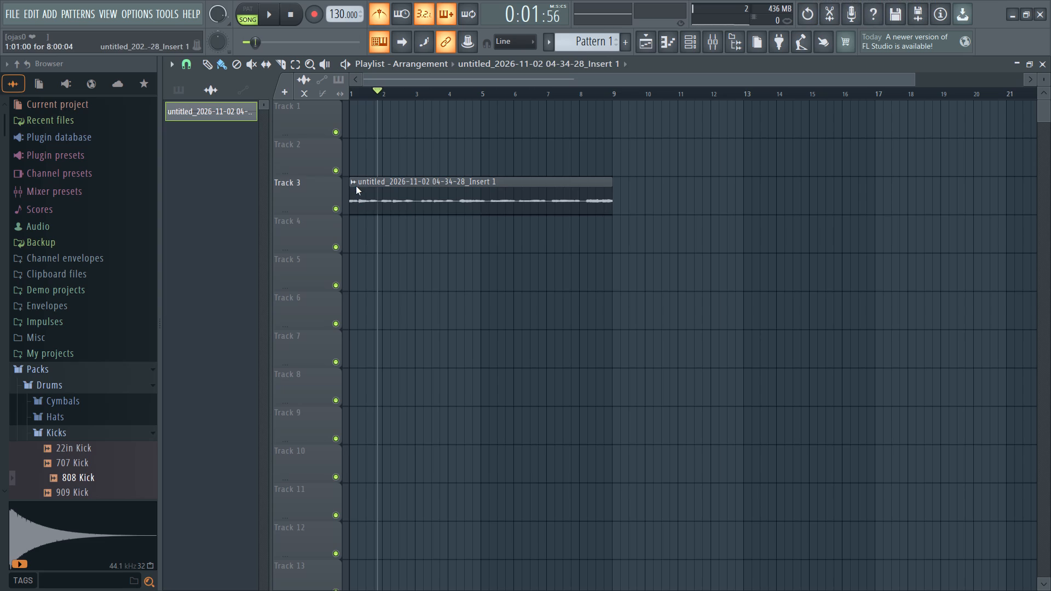
click(356, 186)
click(501, 231)
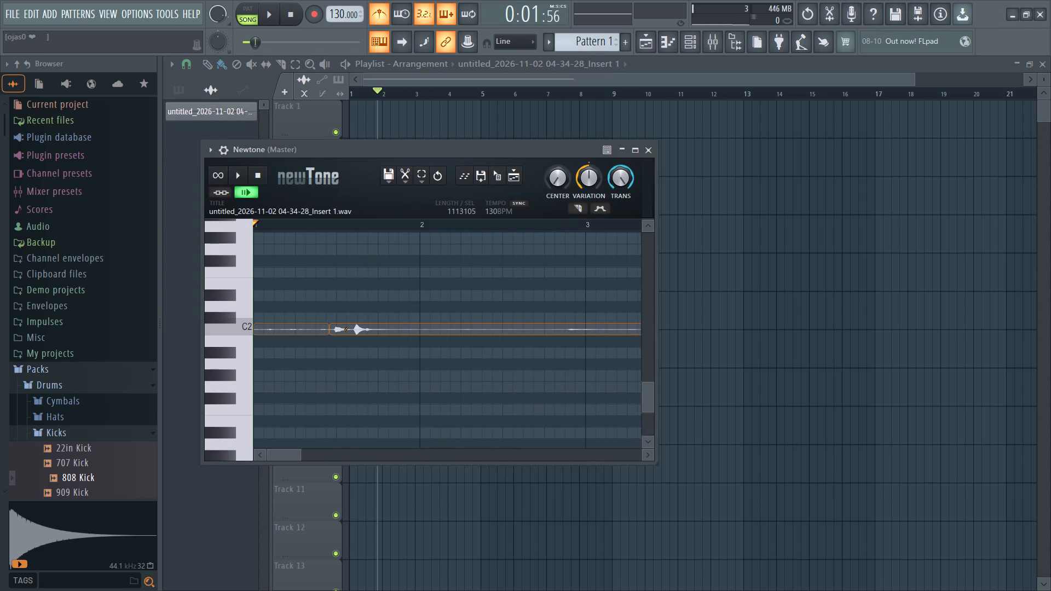
Examine the recording's detected notes across the NewTone pitch grid and timeline.
scroll(359, 299, down, 4)
scroll(359, 299, up, 4)
scroll(365, 300, down, 1)
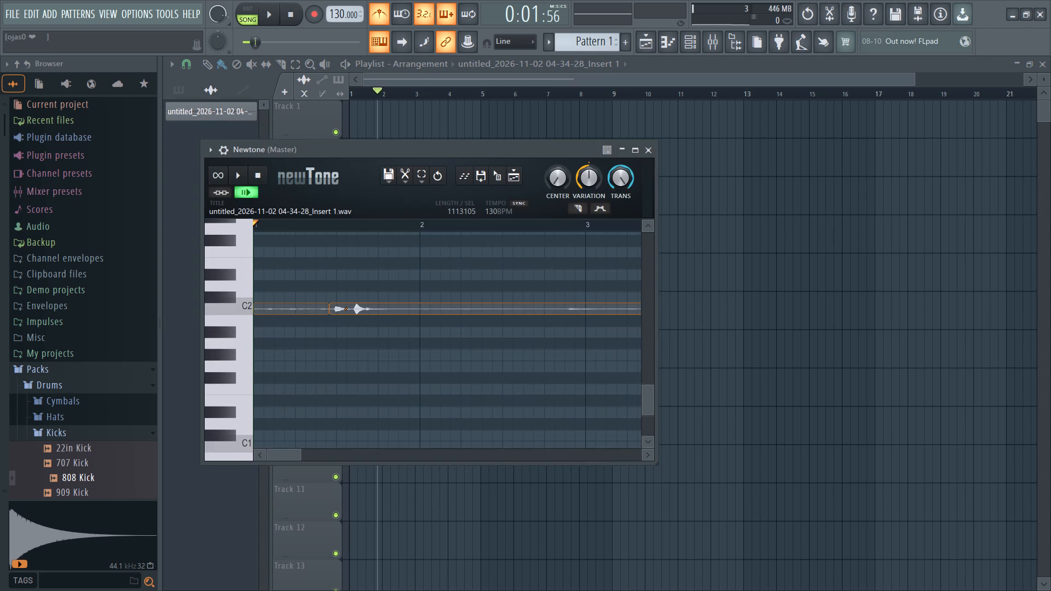
scroll(373, 271, up, 4)
scroll(417, 308, up, 9)
scroll(417, 308, down, 5)
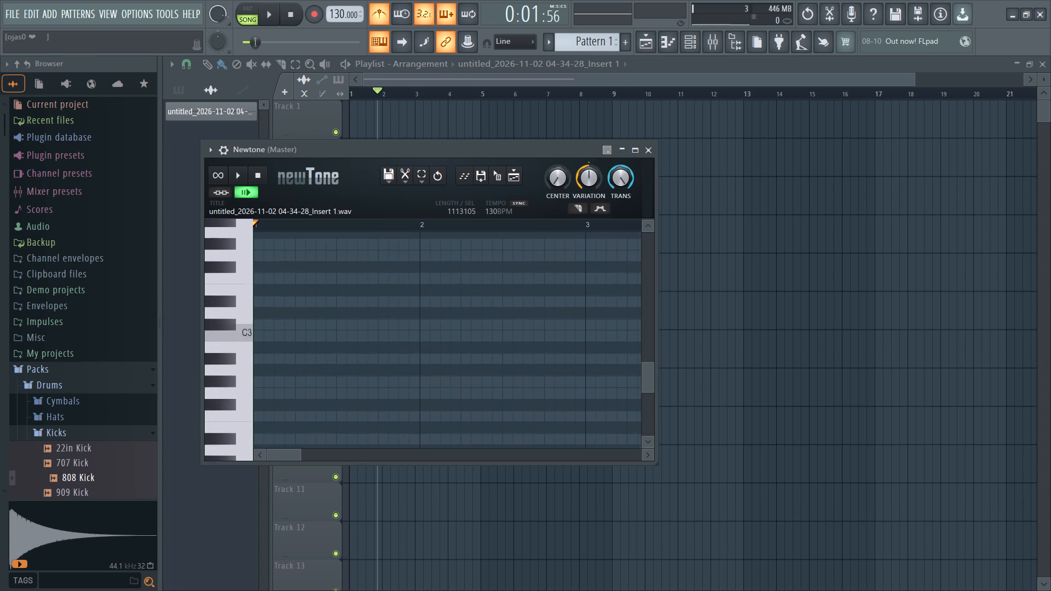
scroll(417, 308, down, 5)
ctrl+scroll(478, 307, down, 9)
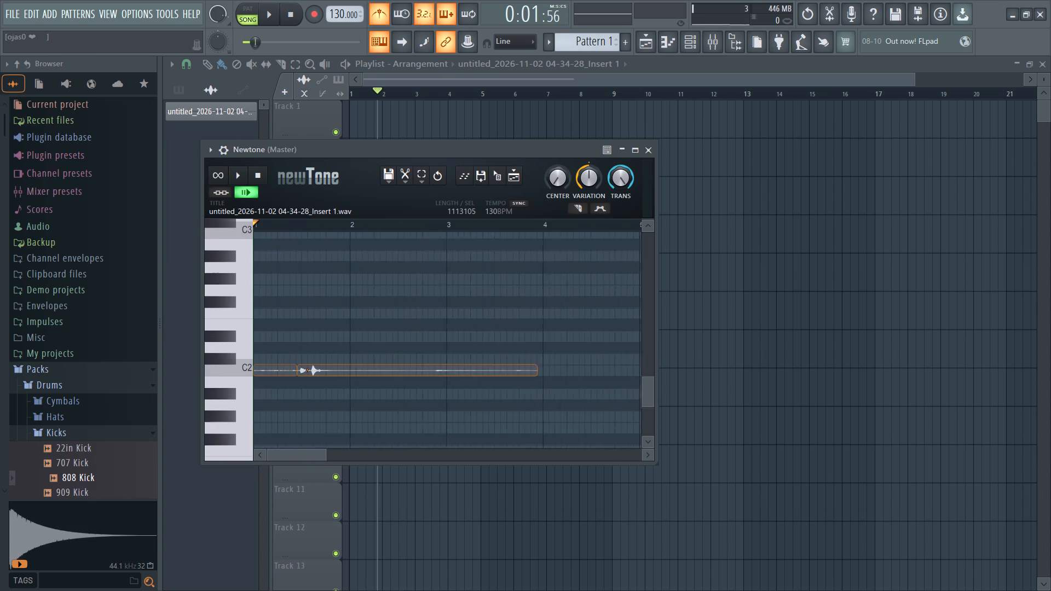
ctrl+scroll(478, 307, down, 1)
ctrl+scroll(478, 307, up, 4)
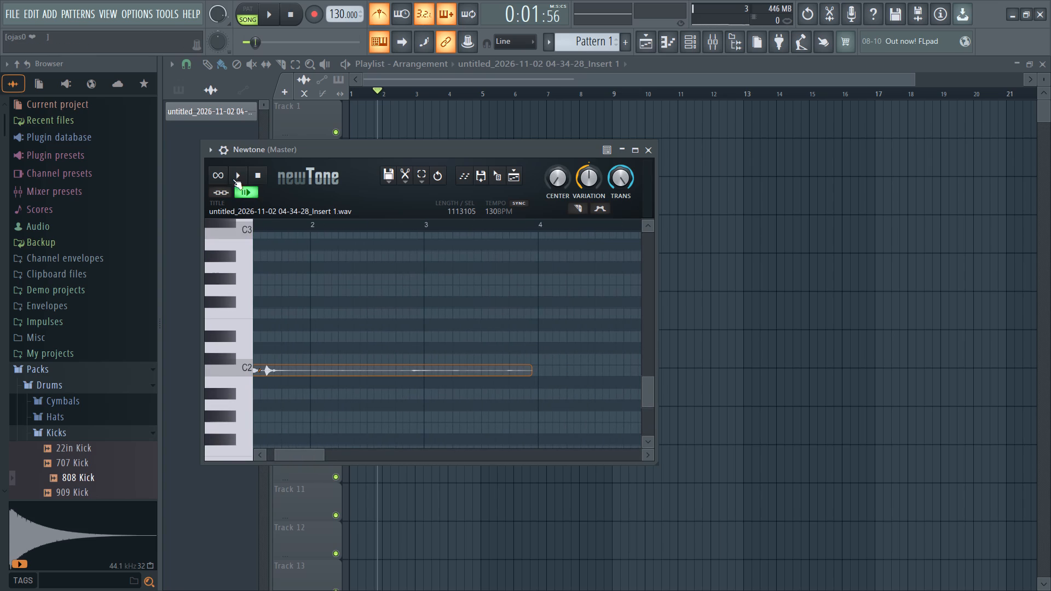
Play the recording in NewTone and follow its detected notes until the whole phrase fits the view.
click(232, 176)
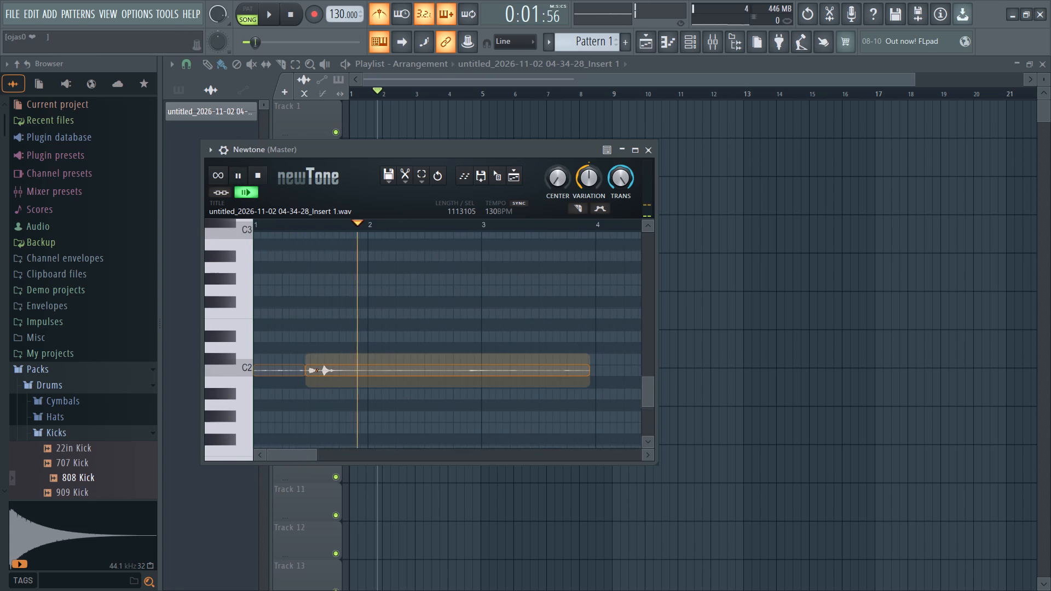
scroll(508, 301, down, 4)
scroll(508, 301, up, 3)
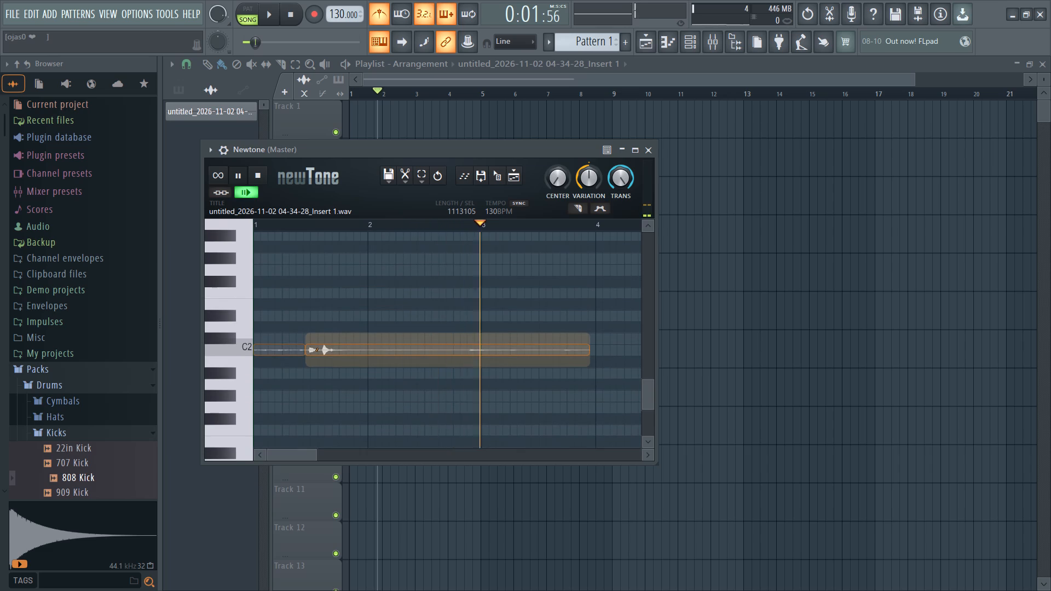
scroll(510, 306, up, 8)
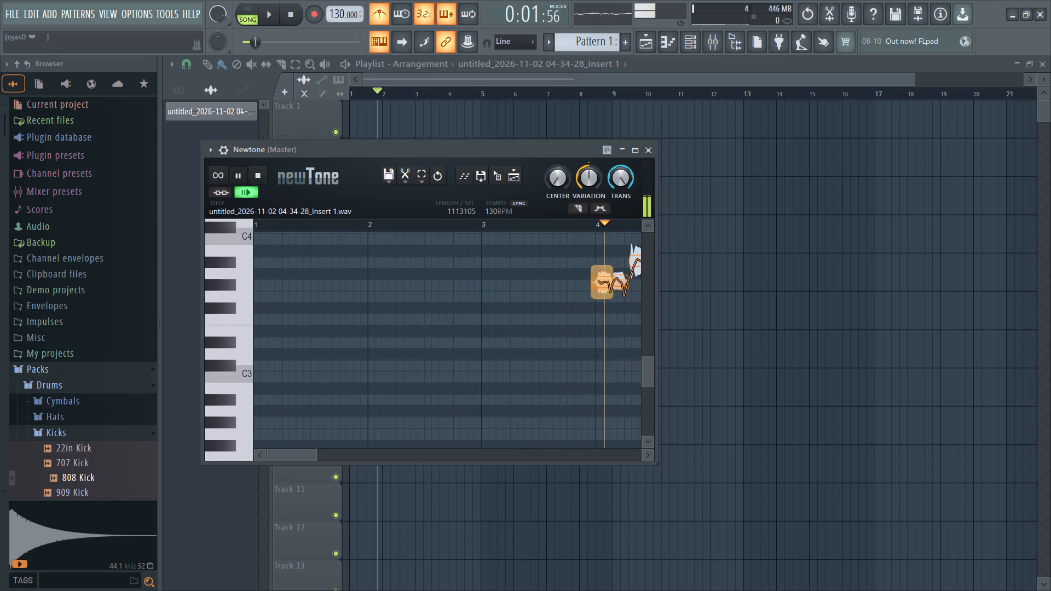
scroll(510, 306, down, 2)
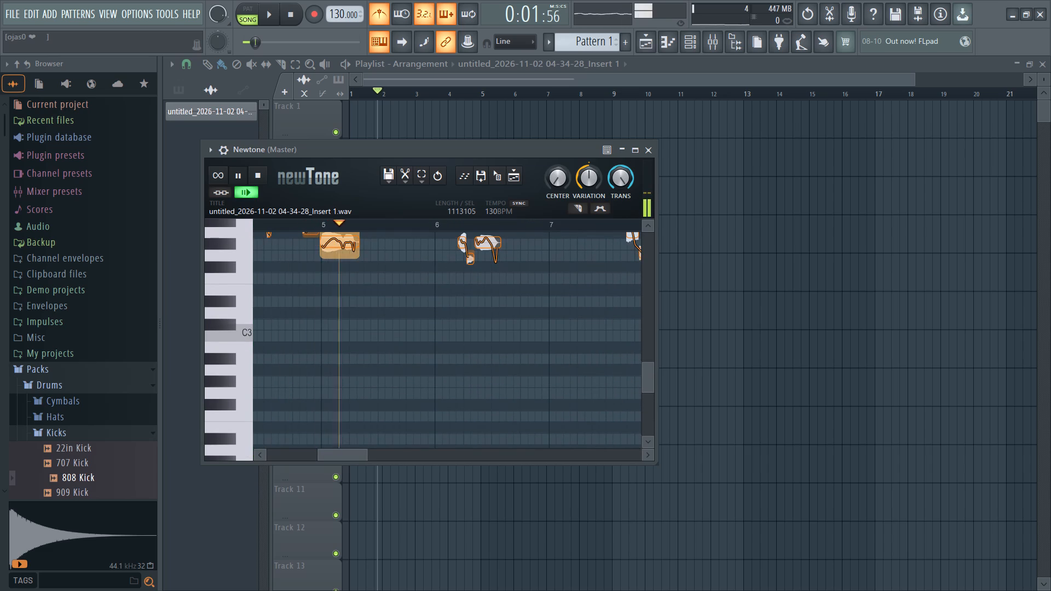
scroll(553, 303, up, 2)
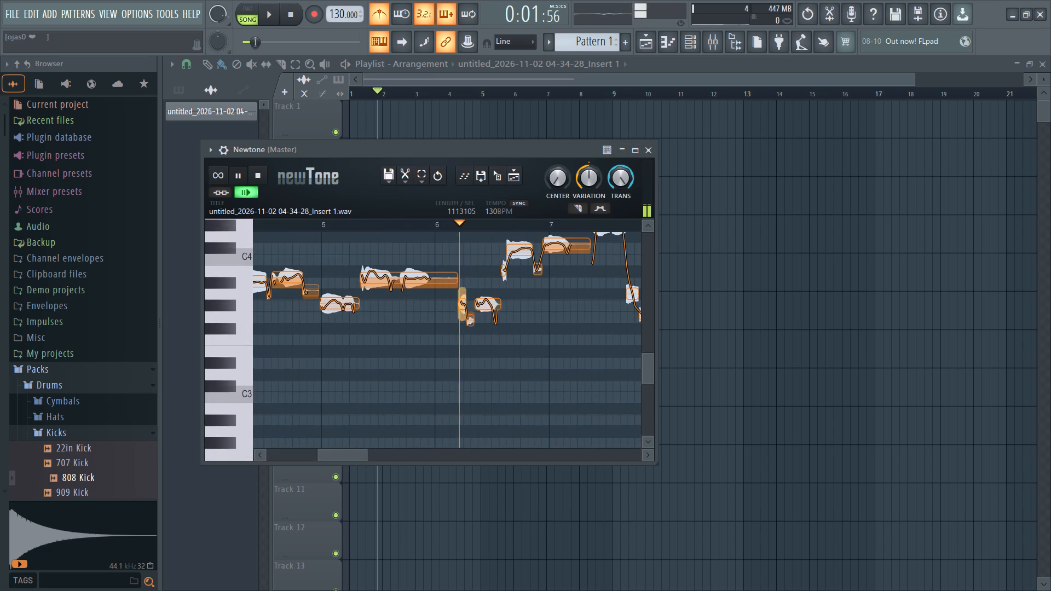
scroll(553, 303, up, 4)
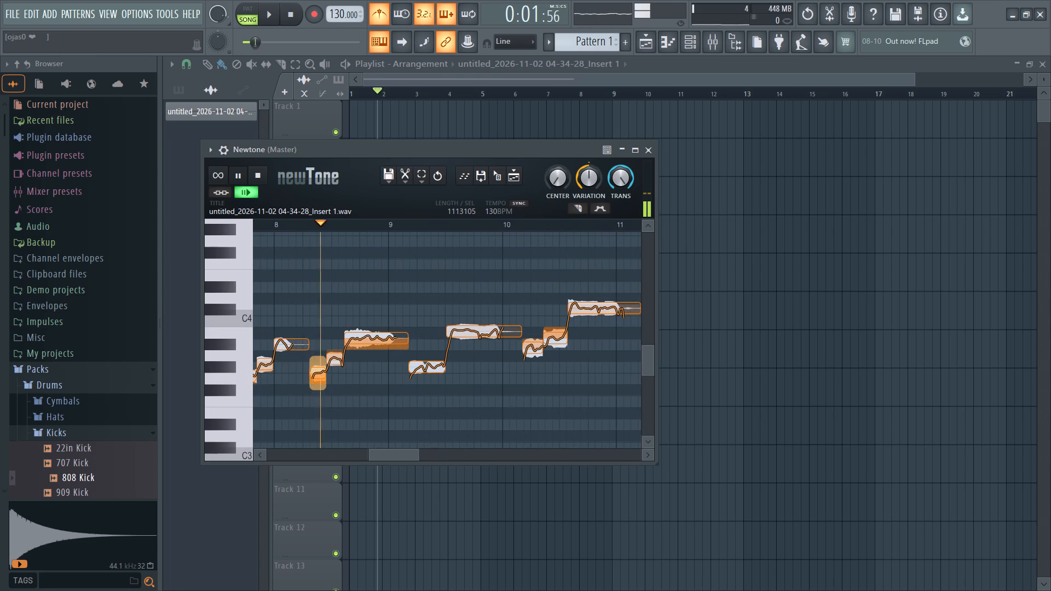
ctrl+scroll(516, 271, down, 18)
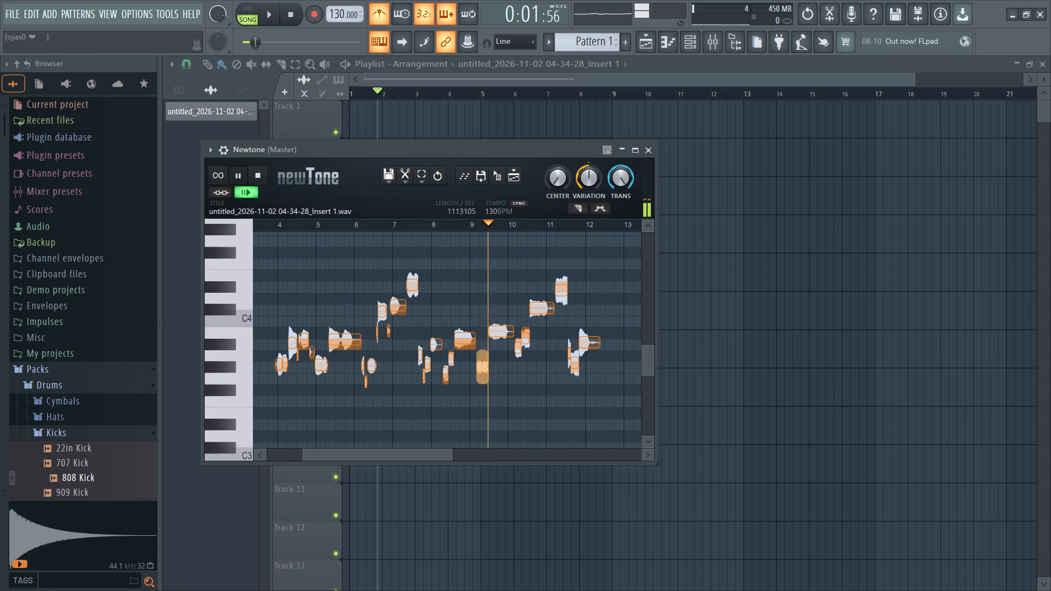
ctrl+scroll(501, 270, down, 2)
ctrl+scroll(496, 280, up, 4)
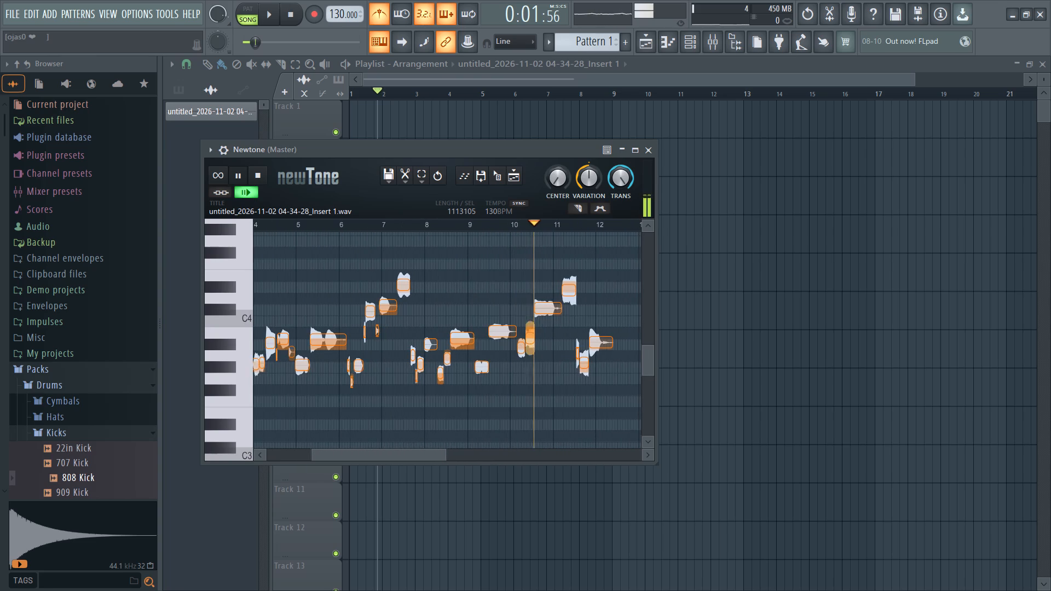
ctrl+scroll(496, 280, up, 1)
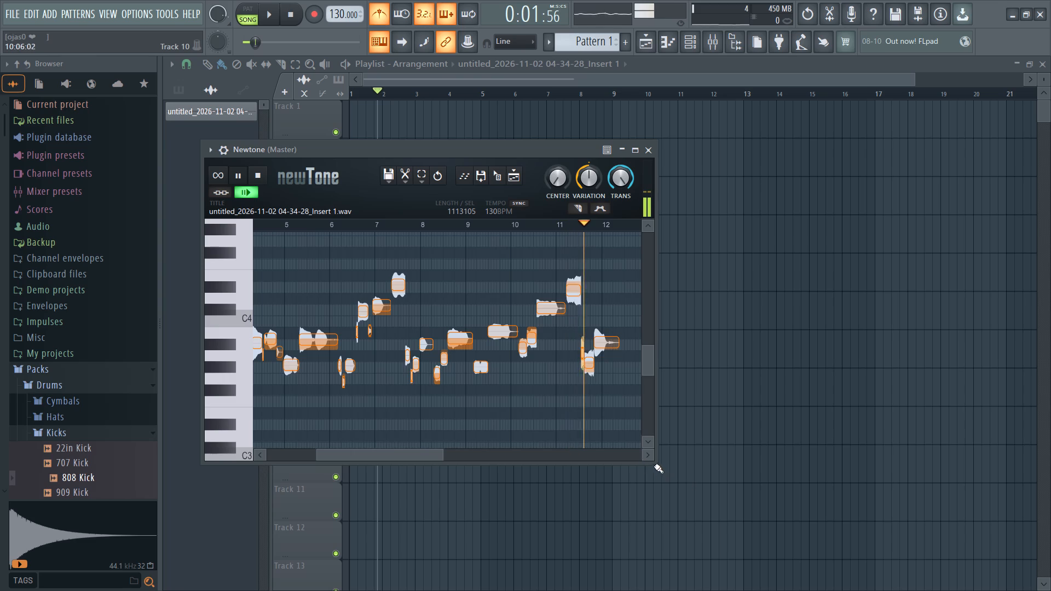
Enlarge the NewTone window to give the note grid more width and height.
drag(652, 462, 821, 525)
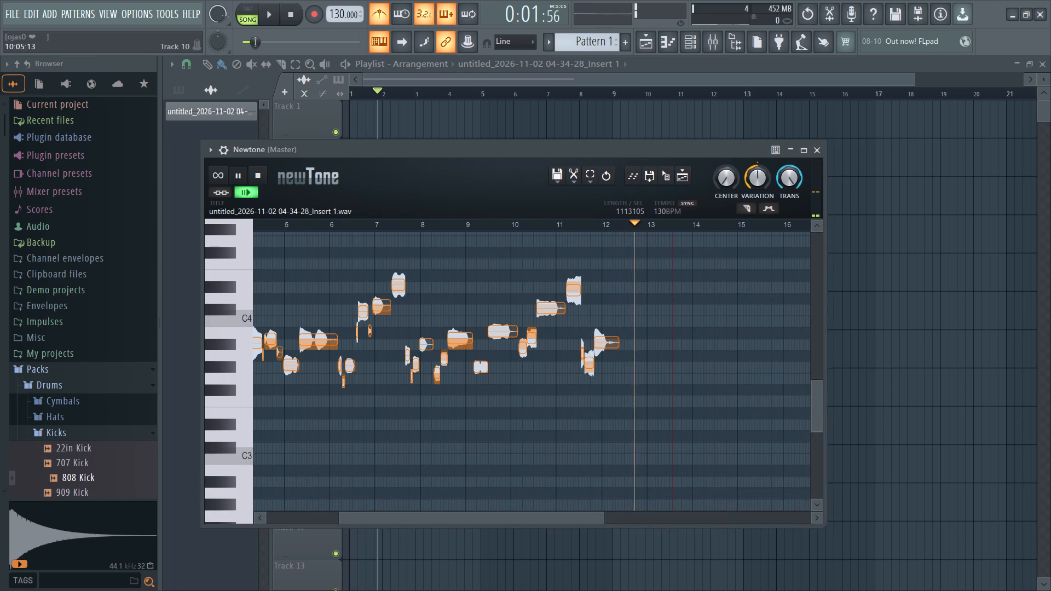
Return the NewTone playhead to bar 1 and listen to the recording again while watching the notes.
drag(640, 224, 176, 269)
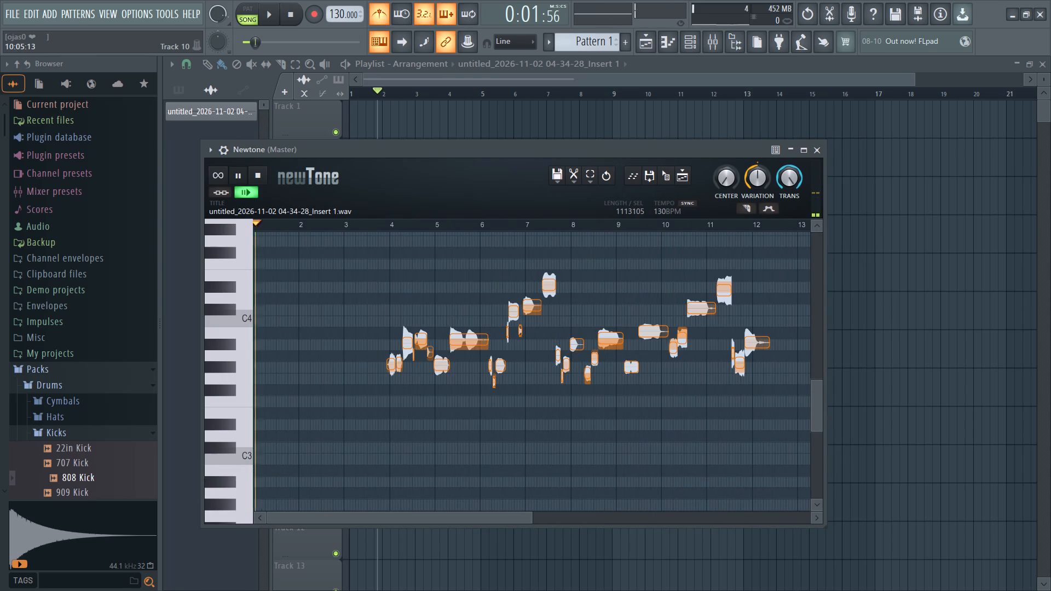
drag(176, 269, 385, 254)
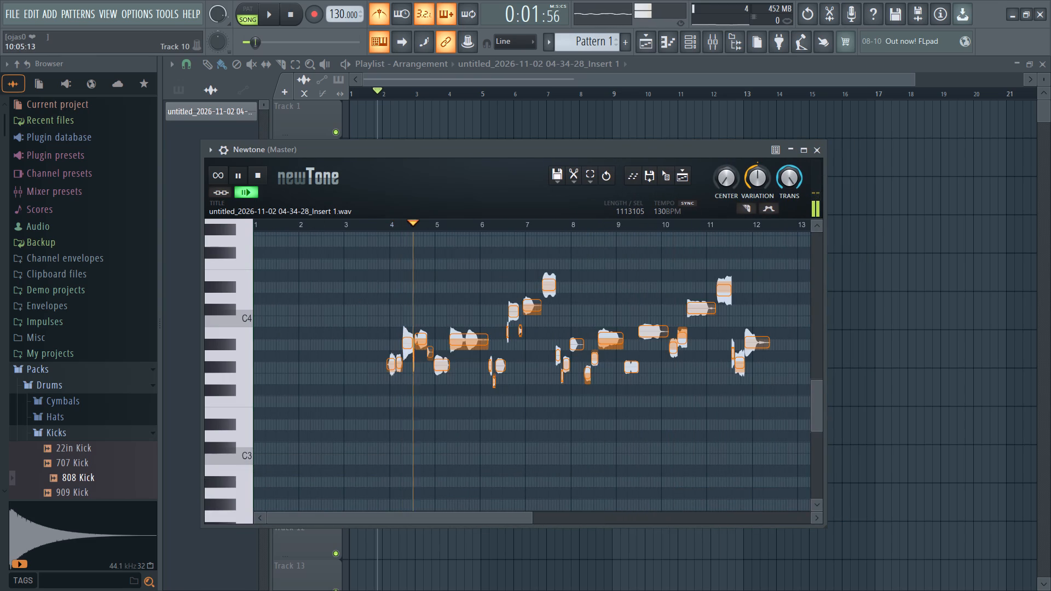
drag(520, 222, 0, 241)
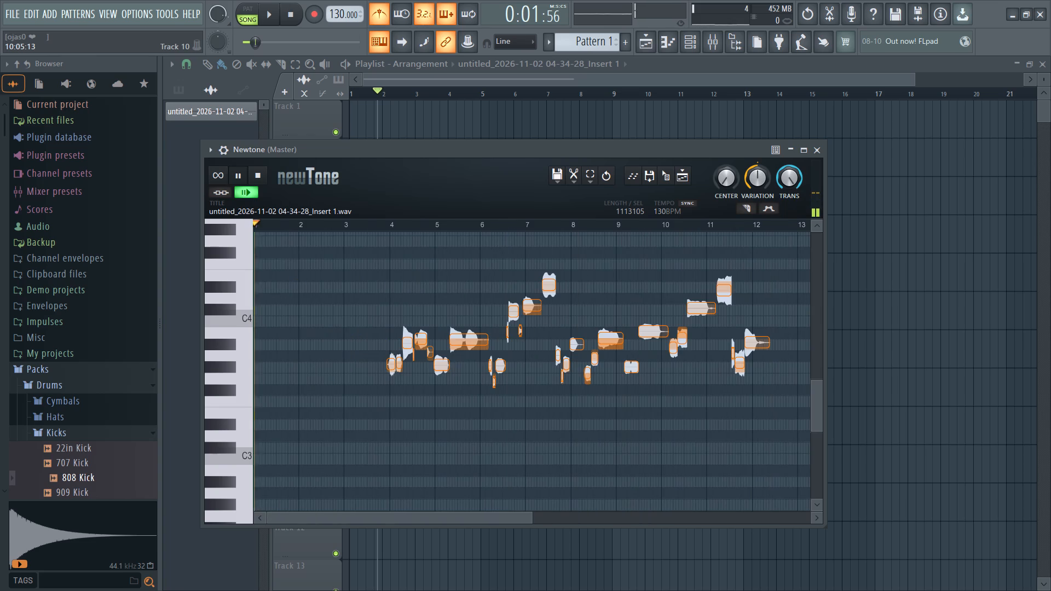
drag(0, 241, 368, 242)
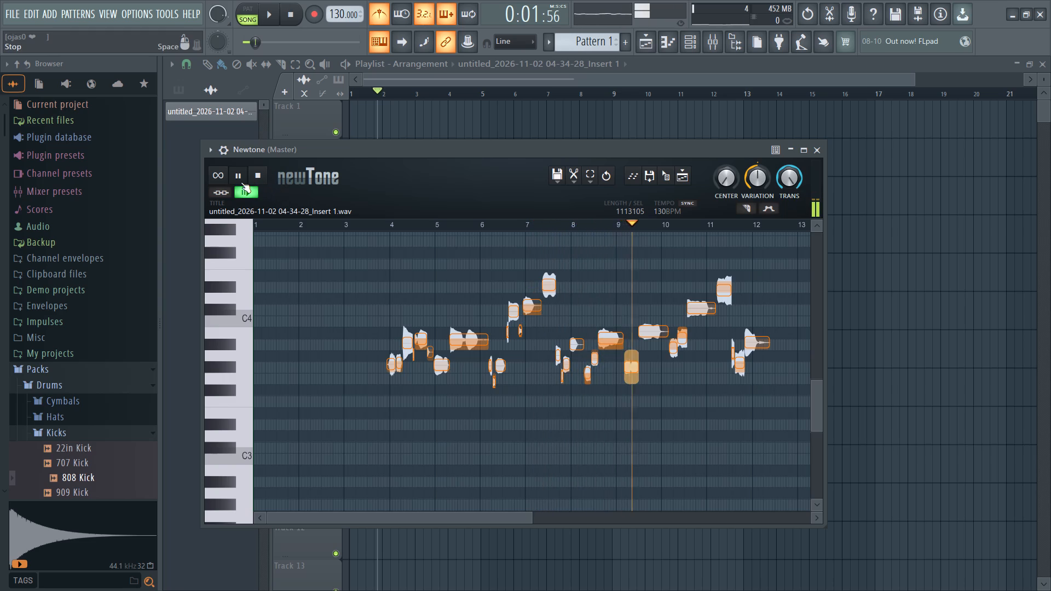
Pause NewTone playback, move the playhead to about bar 4.6, and raise Center to 100% for all notes.
click(239, 176)
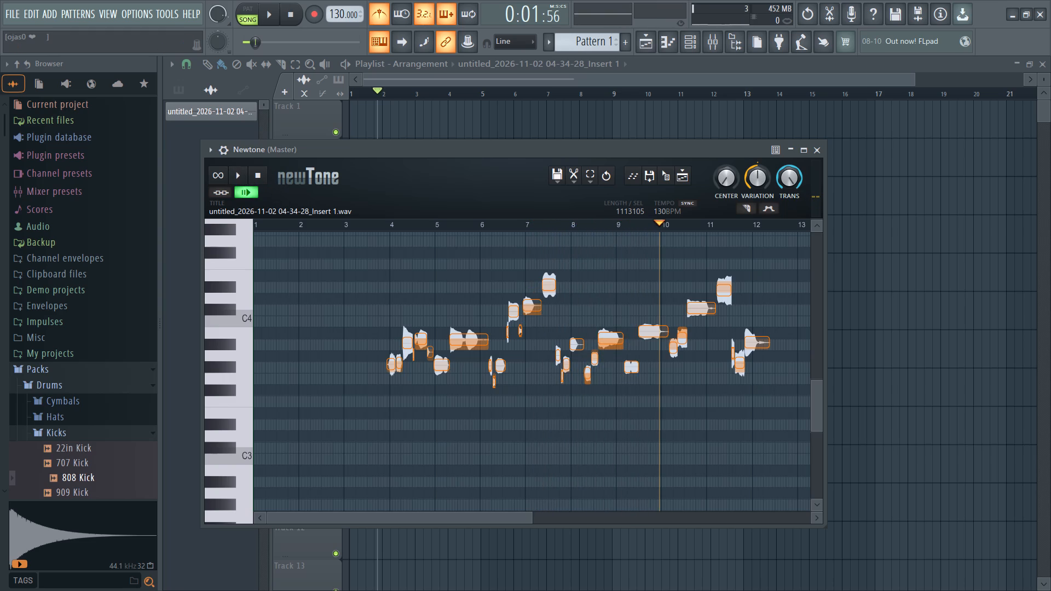
drag(656, 226, 366, 214)
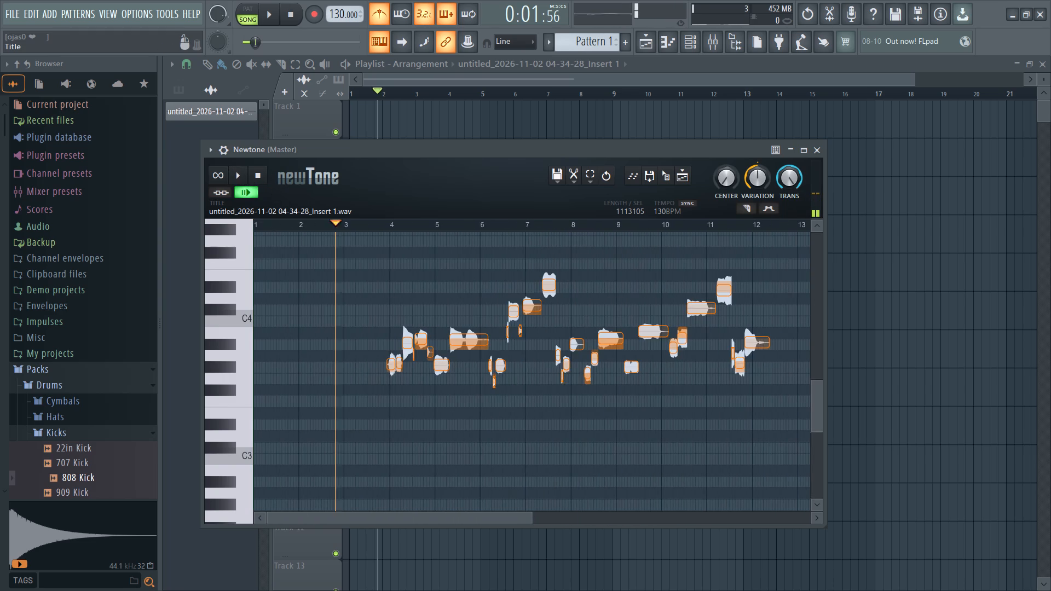
drag(366, 214, 420, 207)
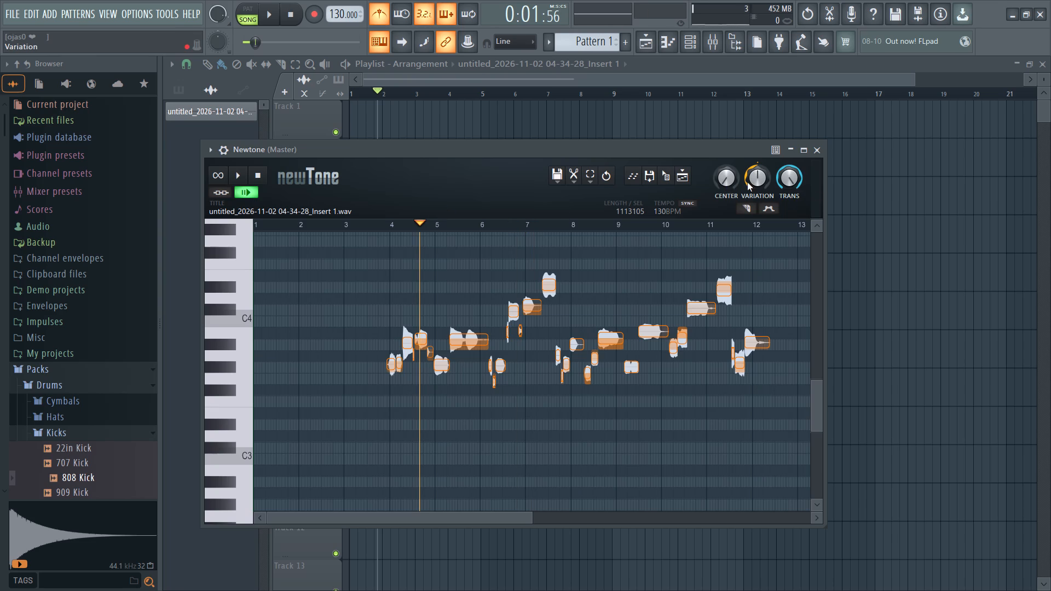
scroll(719, 179, down, 5)
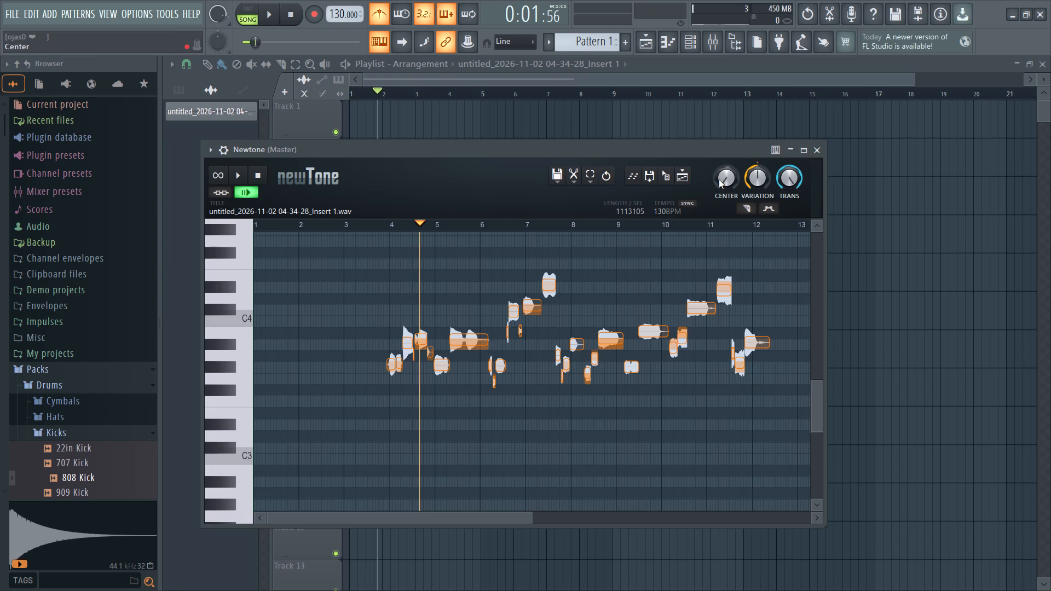
scroll(719, 179, down, 1)
scroll(719, 179, up, 17)
scroll(723, 174, up, 6)
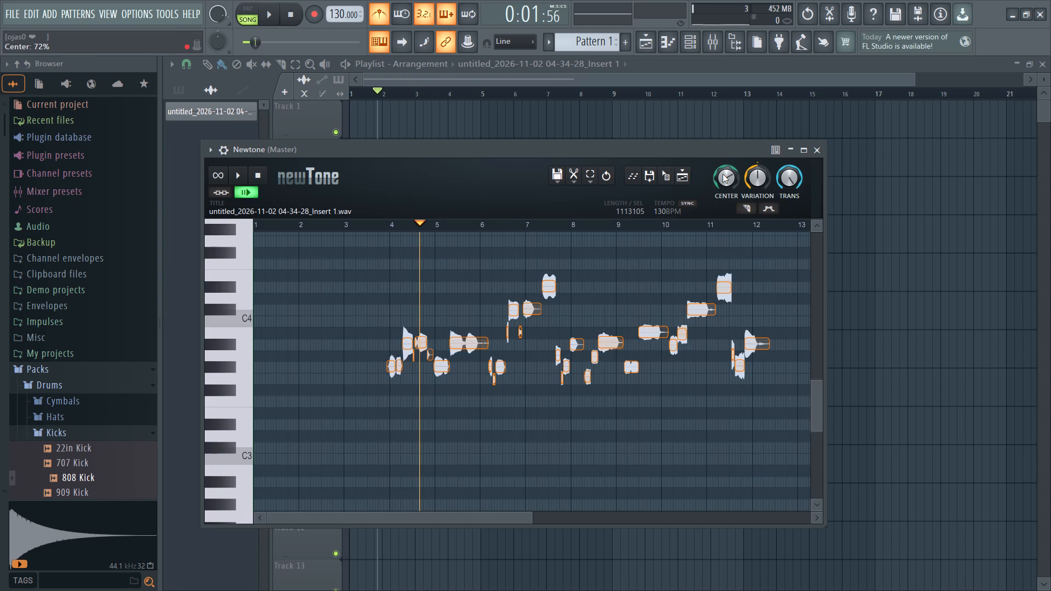
scroll(723, 174, up, 18)
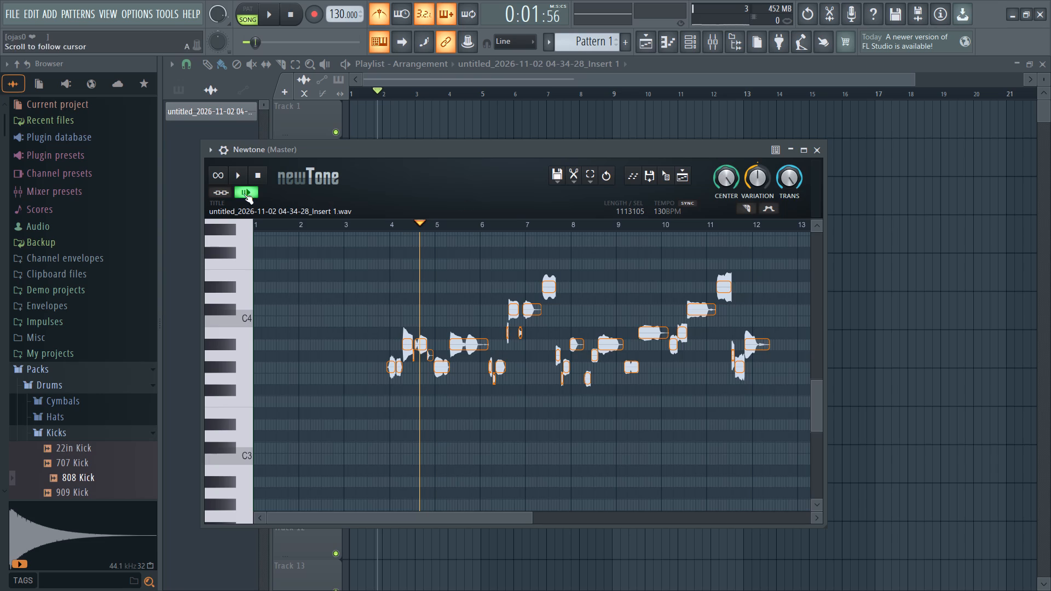
Play the centred recording from about bar 2 and listen to the pitch-corrected notes.
click(241, 175)
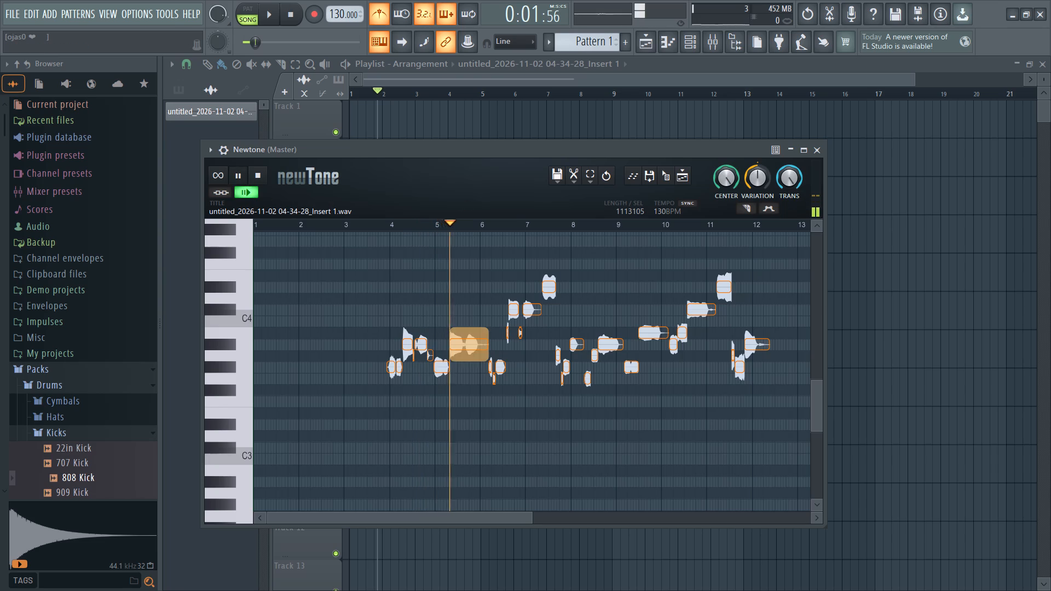
drag(458, 223, 302, 228)
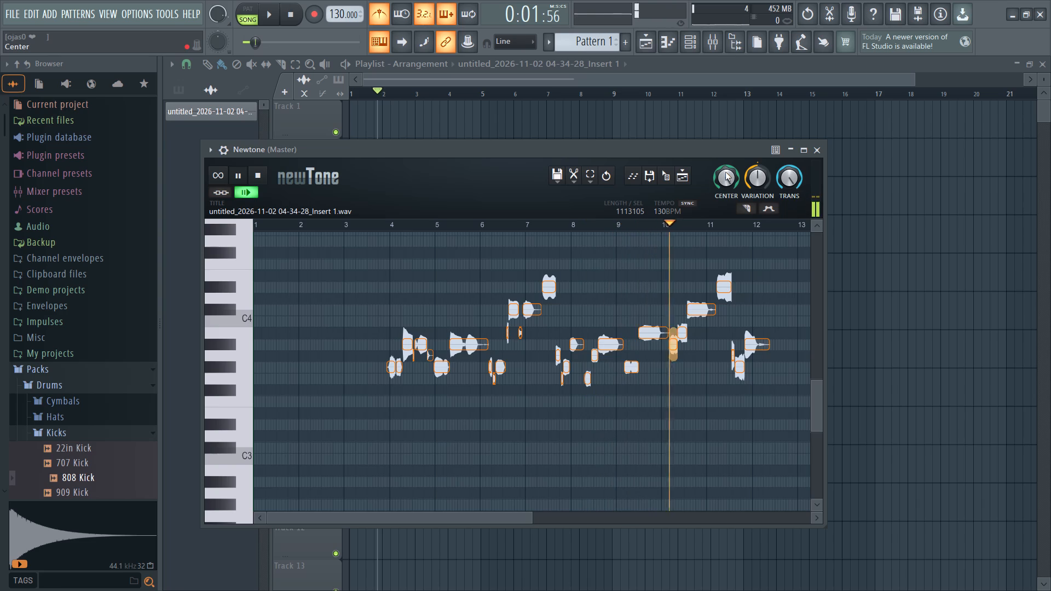
Select the time range from just before bar 4 to about the middle of bar 12 and play it.
ctrl+drag(376, 222, 388, 222)
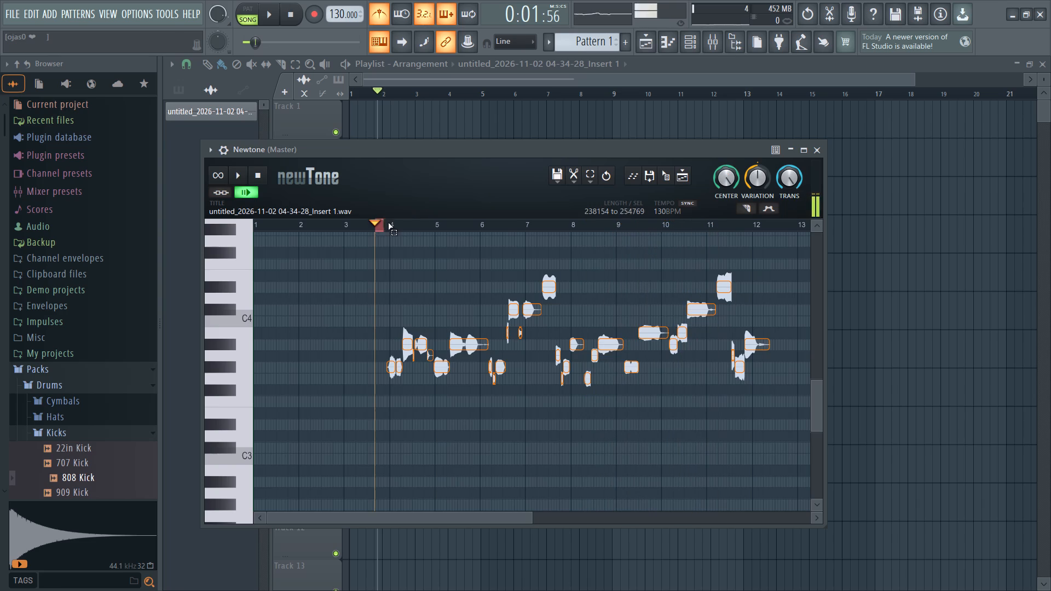
ctrl+drag(388, 222, 779, 236)
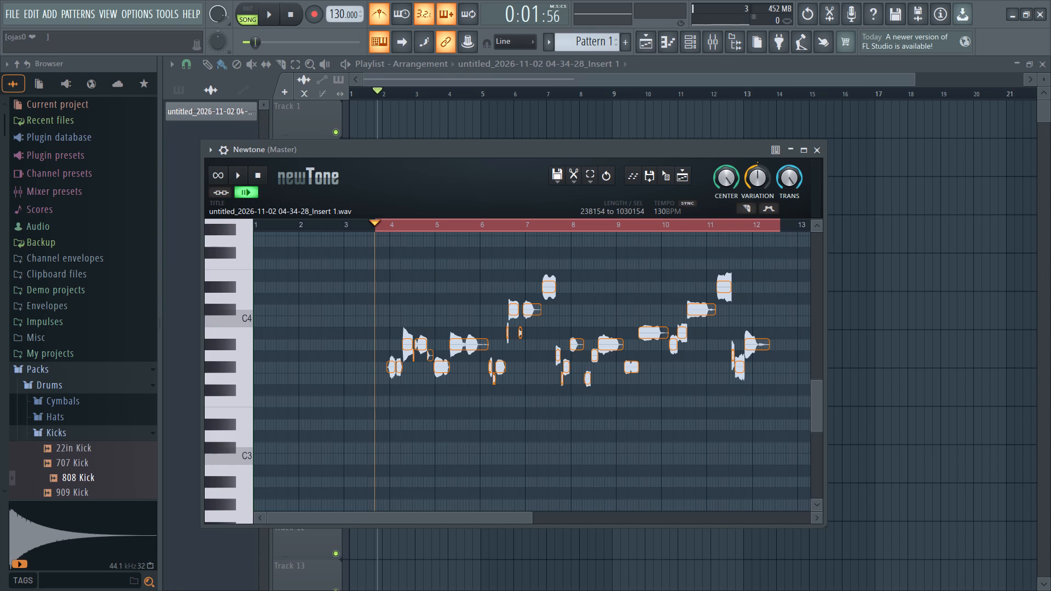
key(space)
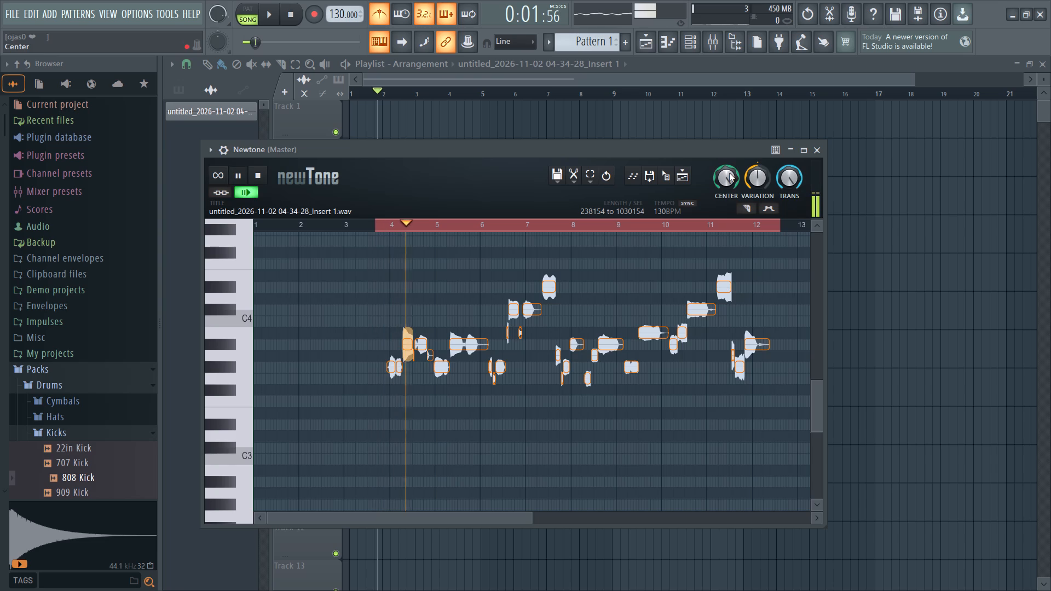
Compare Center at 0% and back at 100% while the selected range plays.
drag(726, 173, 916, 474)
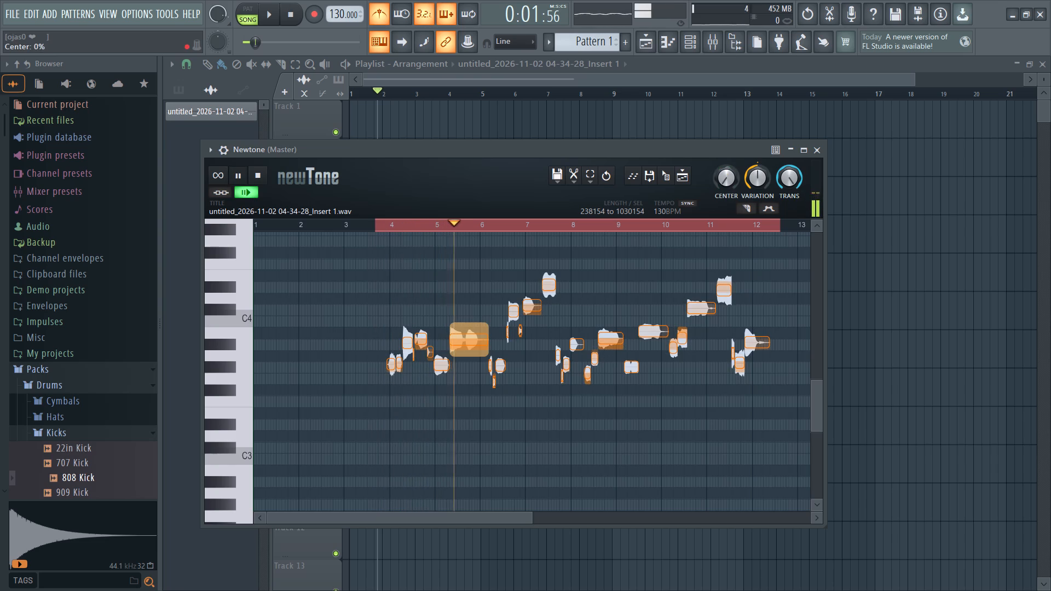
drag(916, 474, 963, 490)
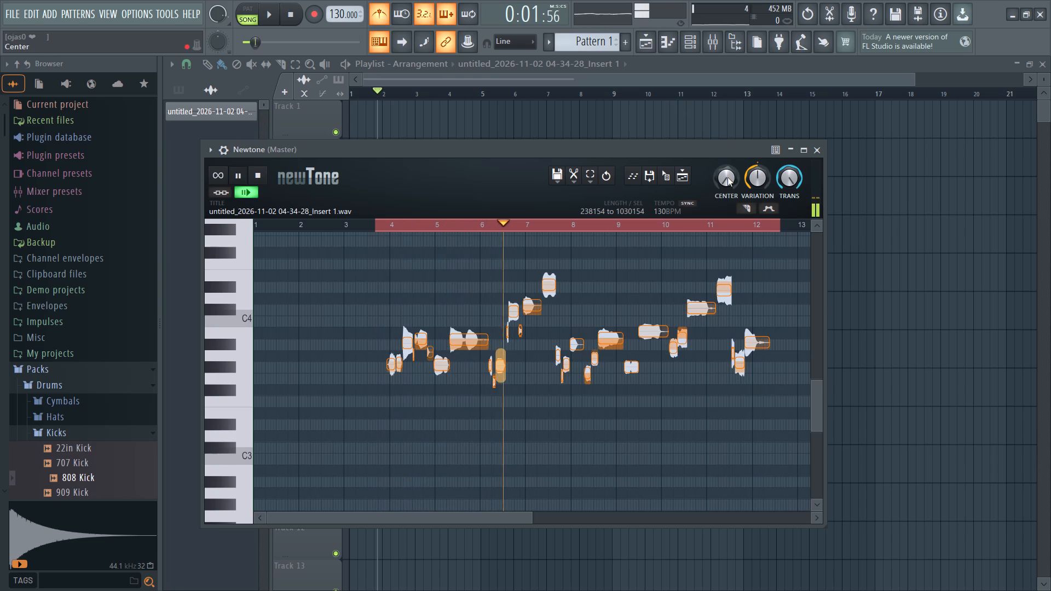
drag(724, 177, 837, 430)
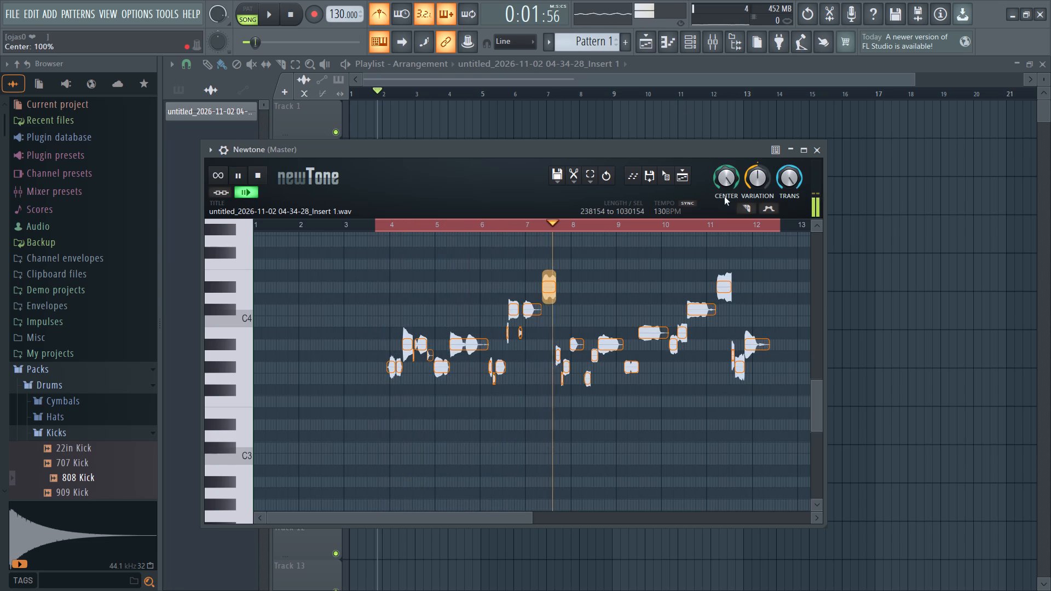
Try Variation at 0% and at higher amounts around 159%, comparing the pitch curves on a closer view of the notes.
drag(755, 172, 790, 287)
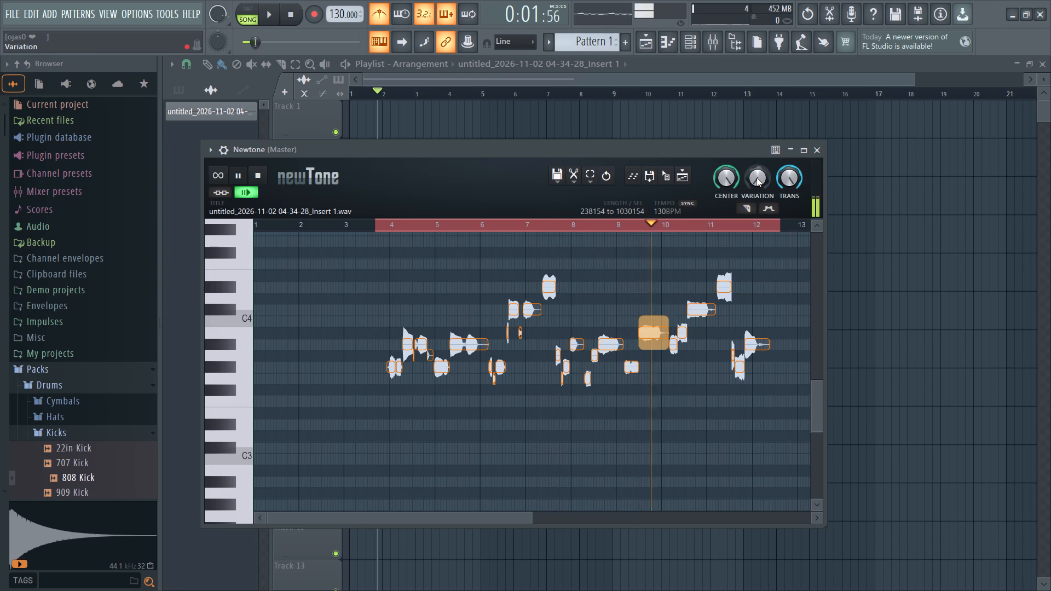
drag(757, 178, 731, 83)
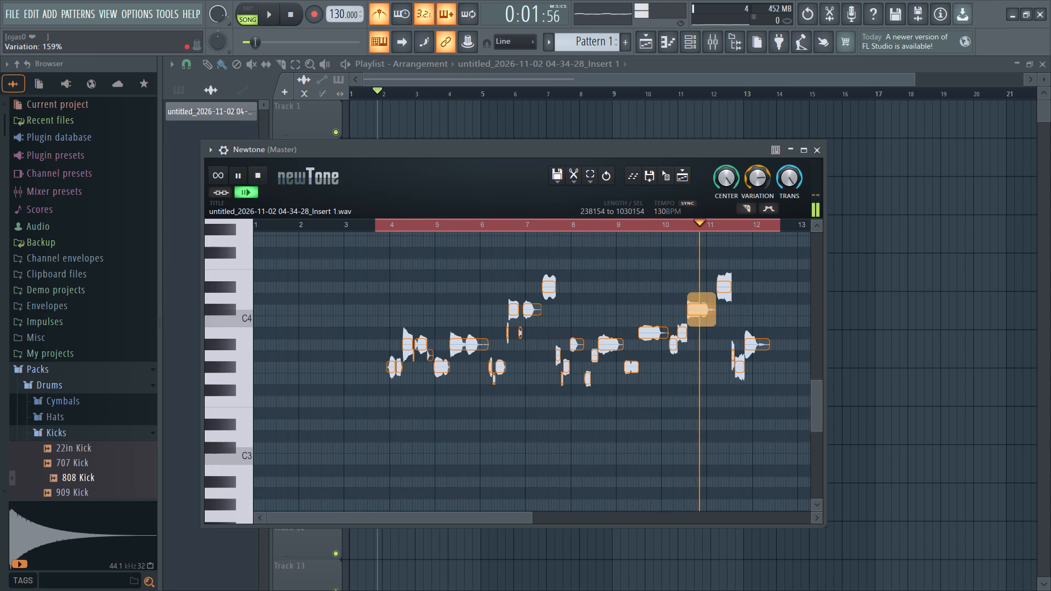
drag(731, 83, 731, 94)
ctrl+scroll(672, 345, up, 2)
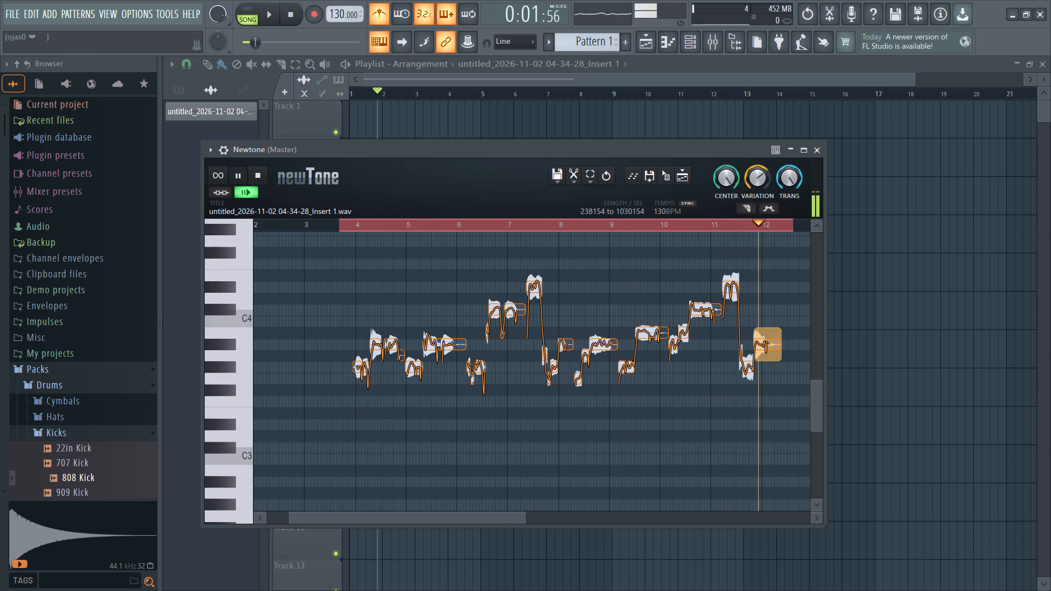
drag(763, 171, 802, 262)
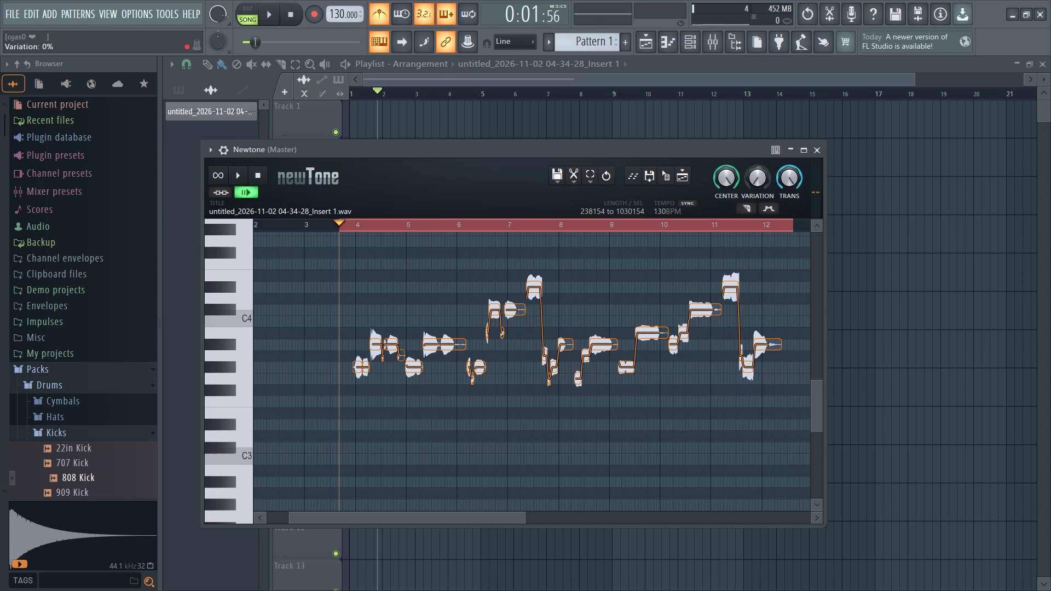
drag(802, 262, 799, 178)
Play the selected range and set Variation to 0% to flatten the pitch fluctuation within the notes.
click(235, 177)
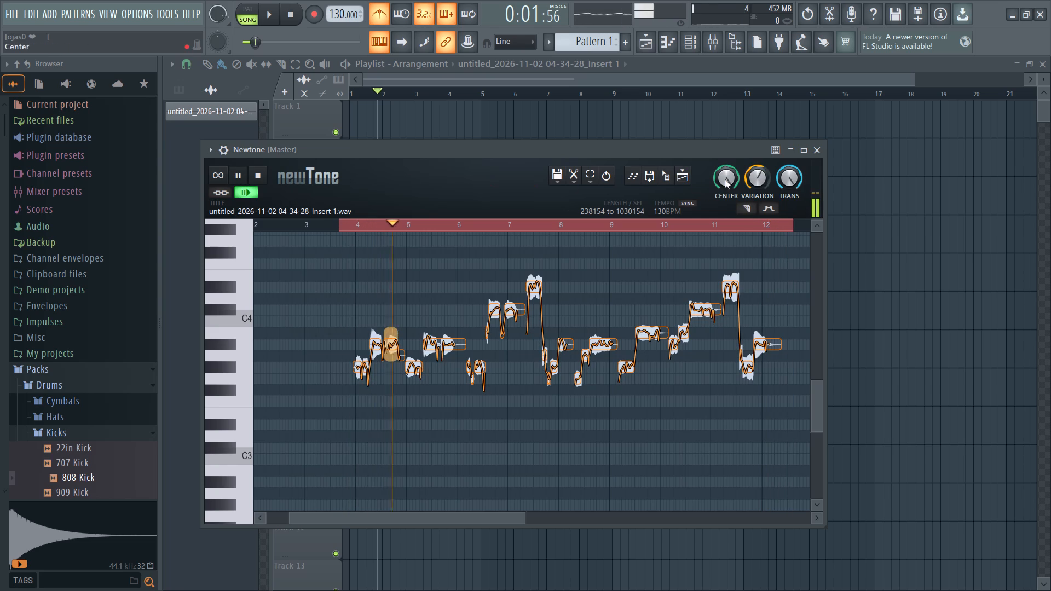
drag(755, 171, 786, 256)
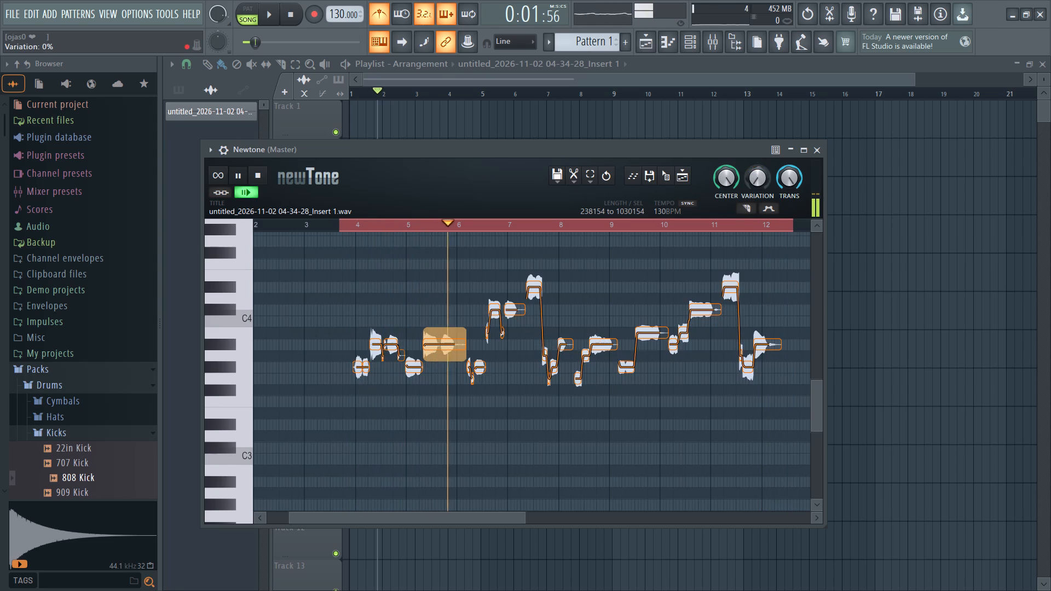
drag(786, 256, 817, 329)
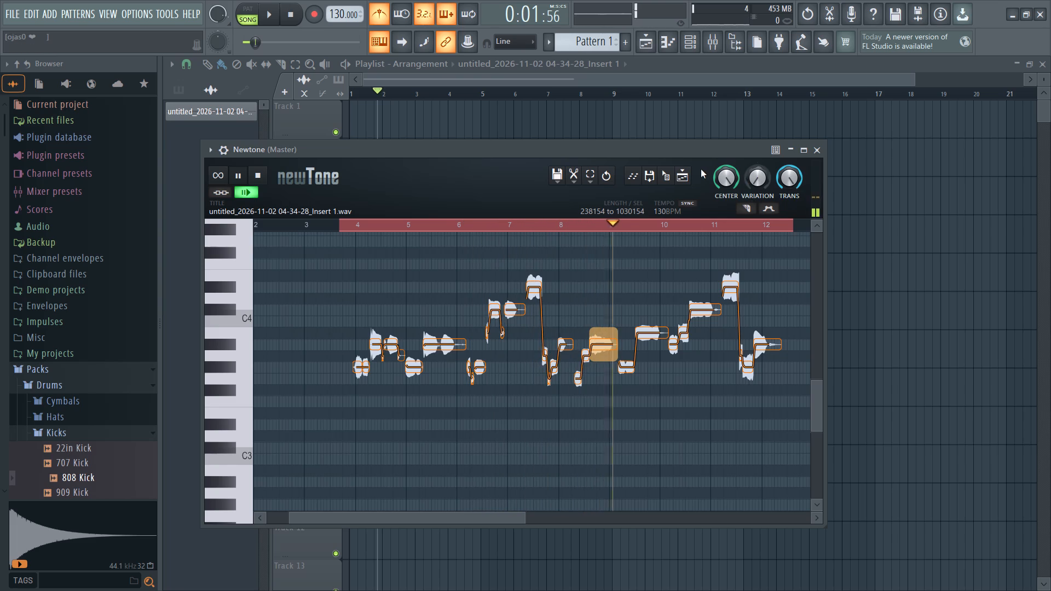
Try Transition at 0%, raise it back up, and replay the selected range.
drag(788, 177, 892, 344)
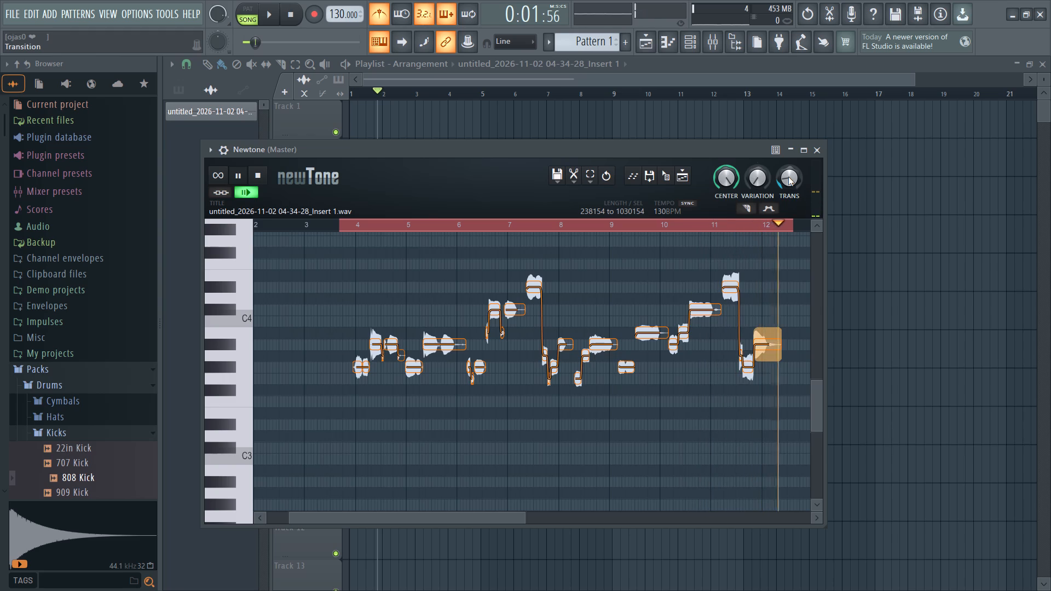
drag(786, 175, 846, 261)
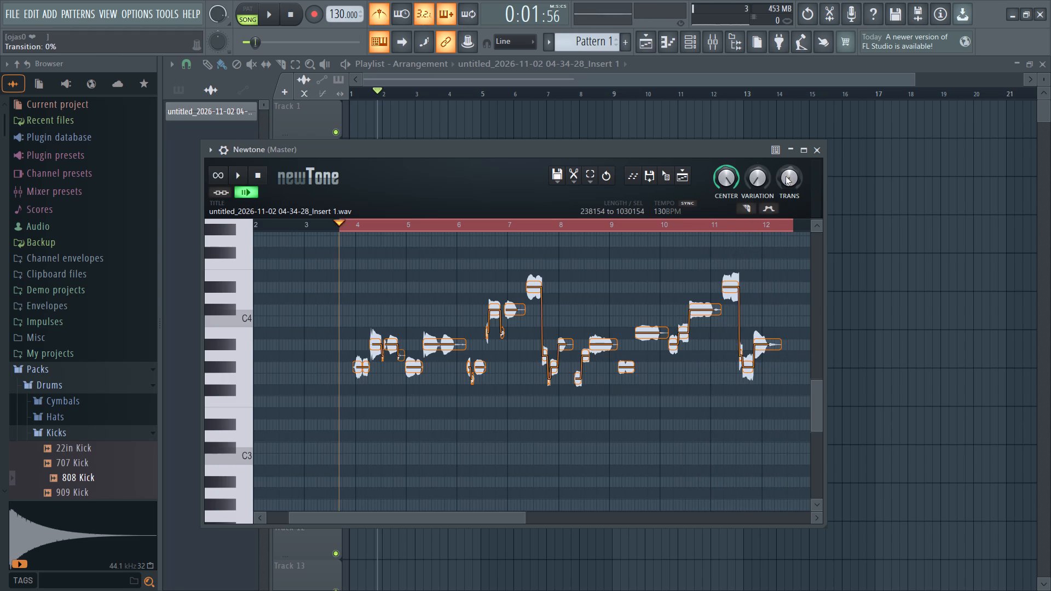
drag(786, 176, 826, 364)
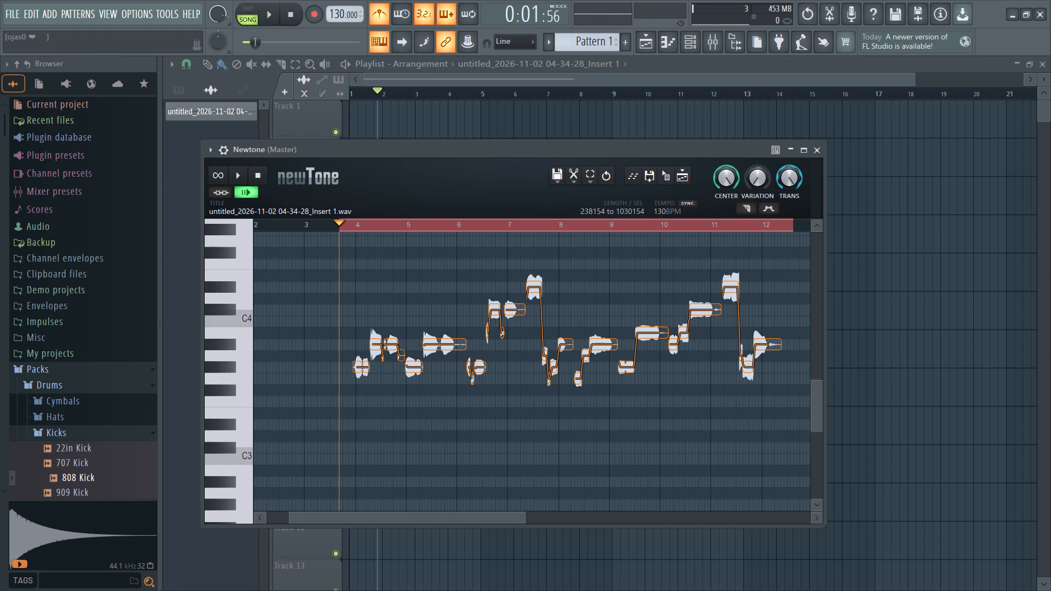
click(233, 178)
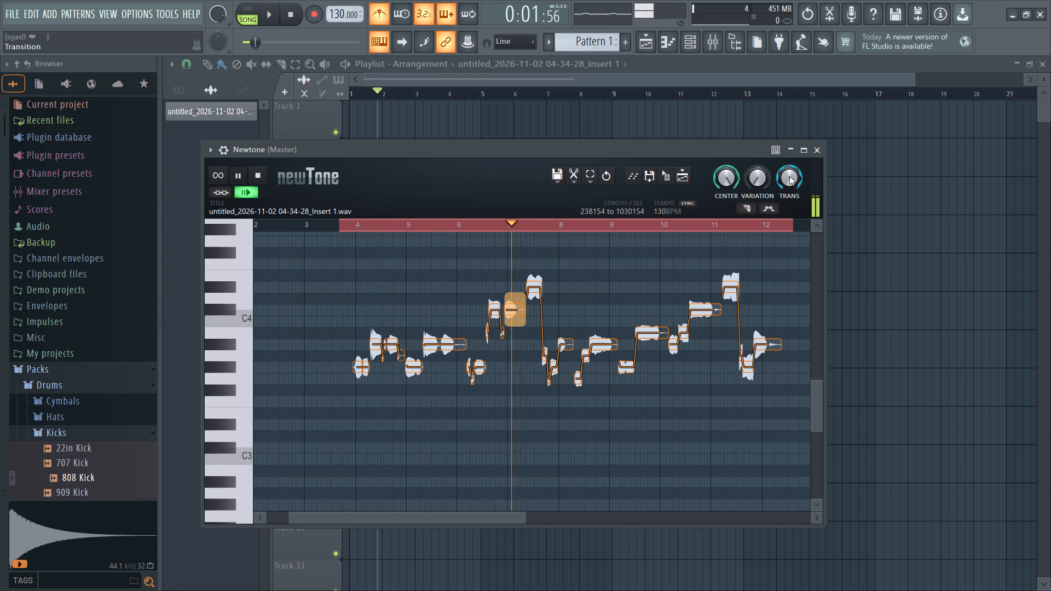
Use Cut mode to split the long note just before bar 10 near its middle, replaying the phrase, and leave Cut mode.
click(747, 209)
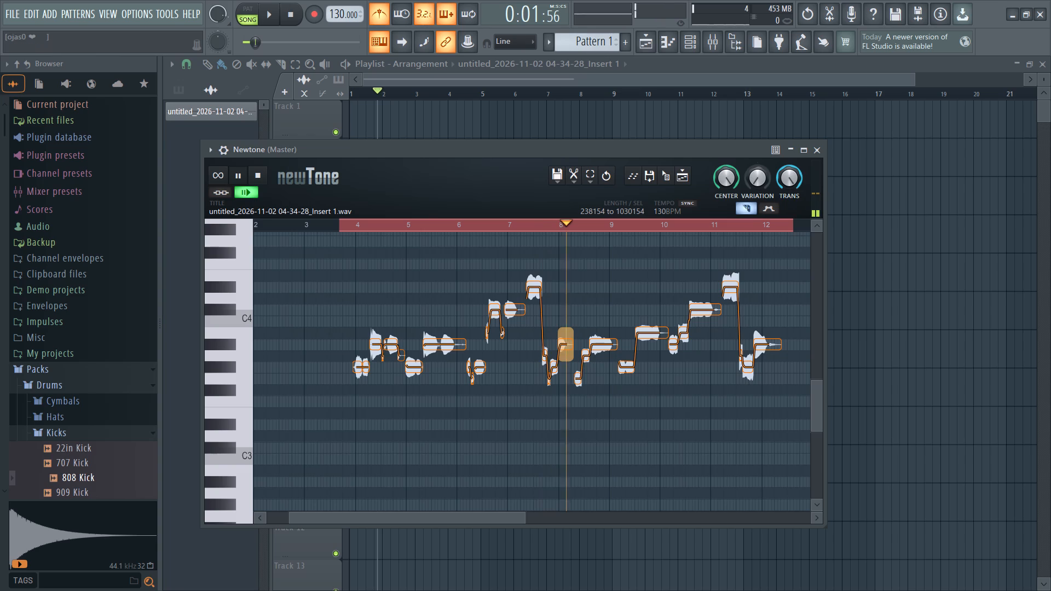
click(646, 333)
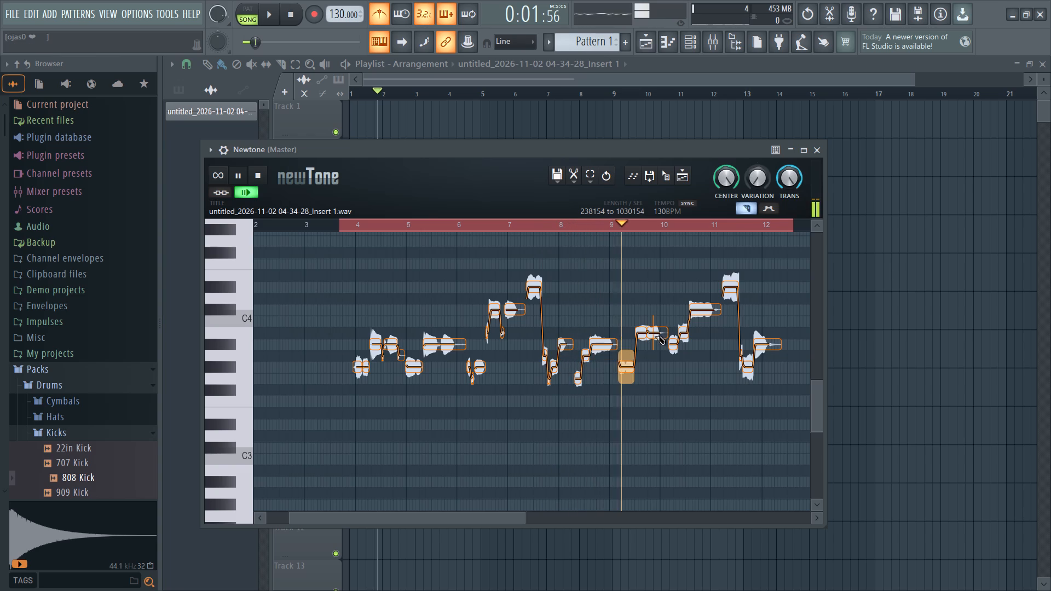
click(800, 211)
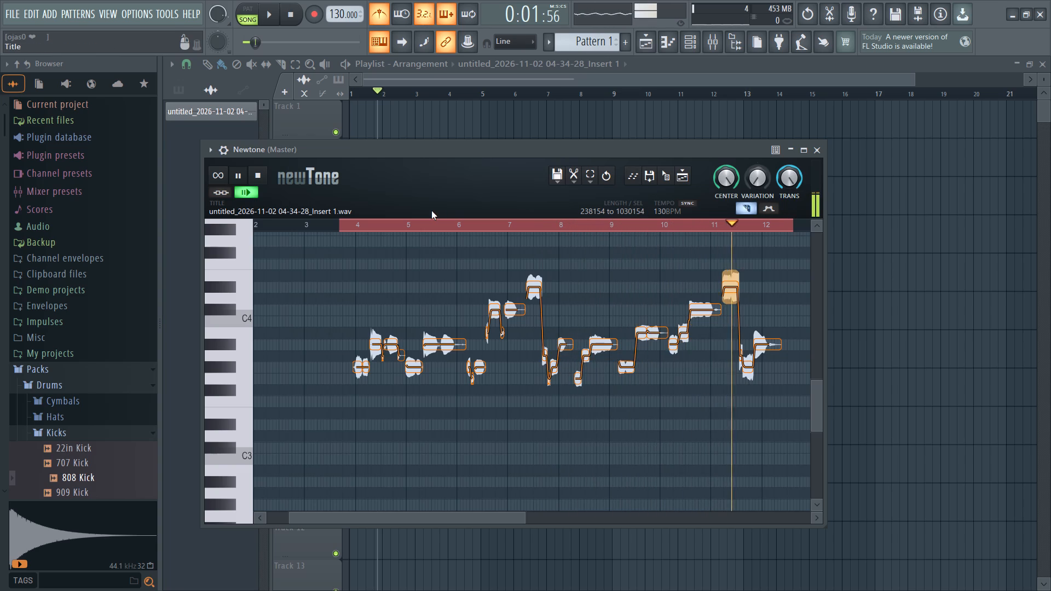
click(436, 271)
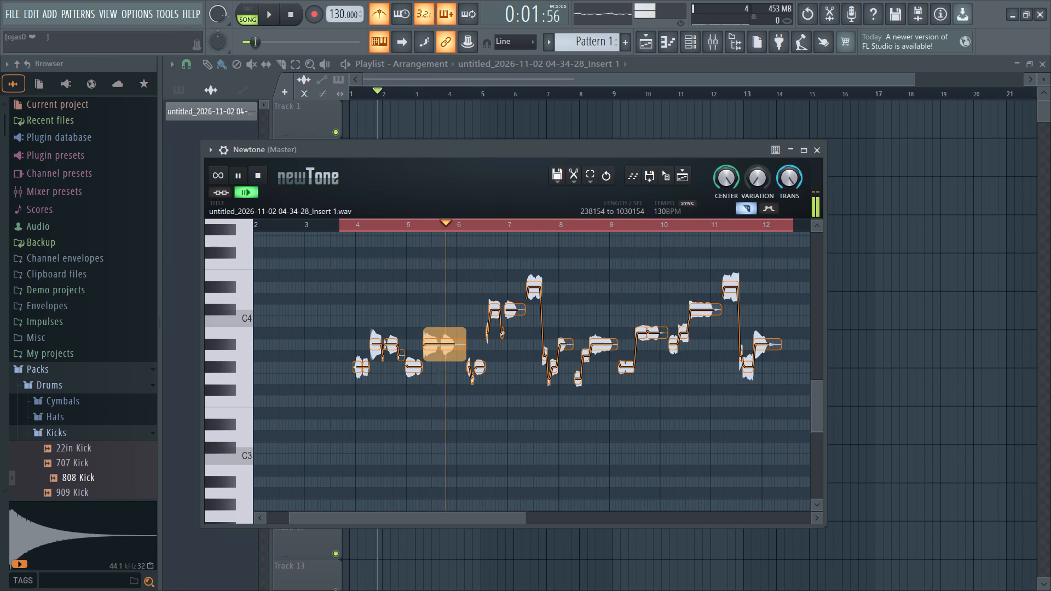
click(578, 273)
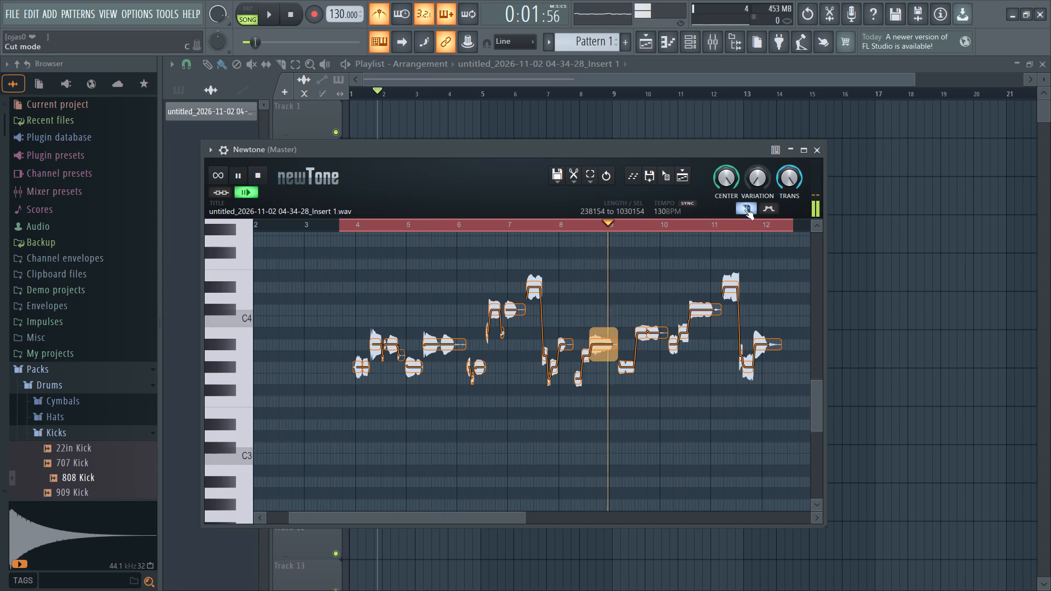
click(744, 210)
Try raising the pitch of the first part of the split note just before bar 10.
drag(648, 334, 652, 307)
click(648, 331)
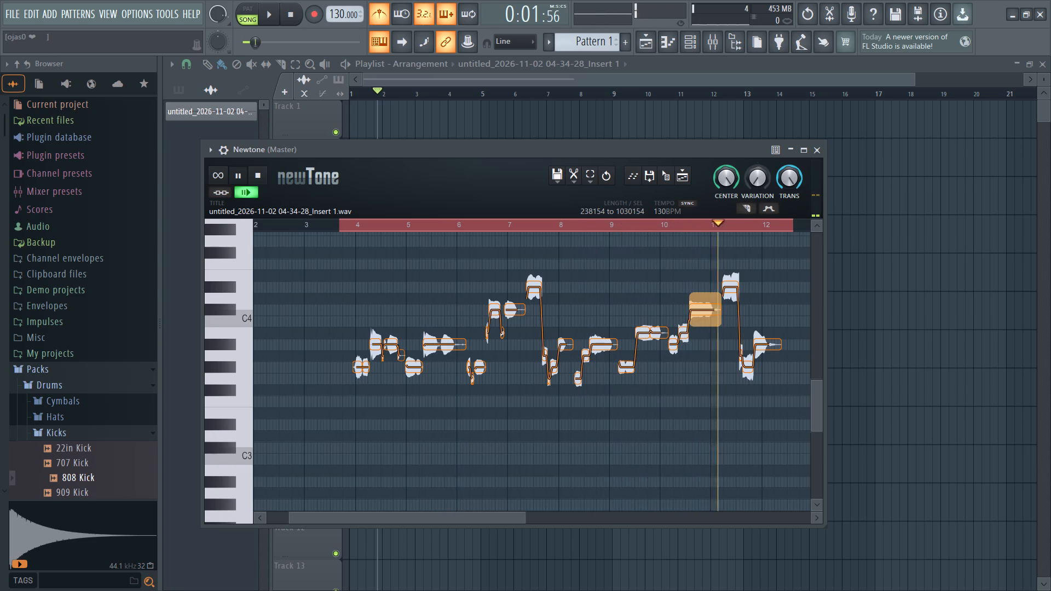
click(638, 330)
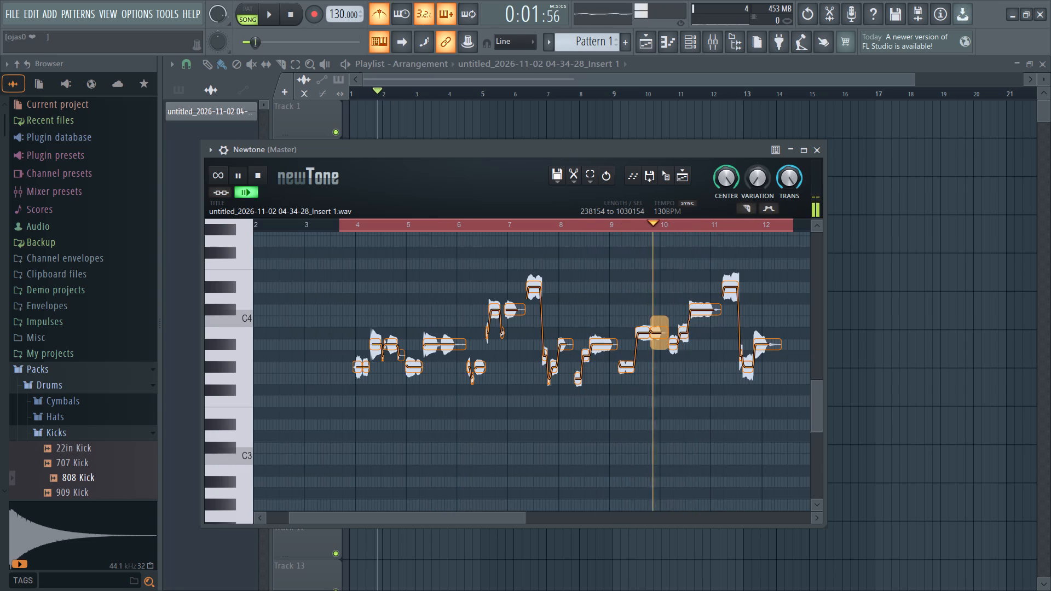
Replay the phrase from about bar 8 and audition the note at bar 9.
click(568, 254)
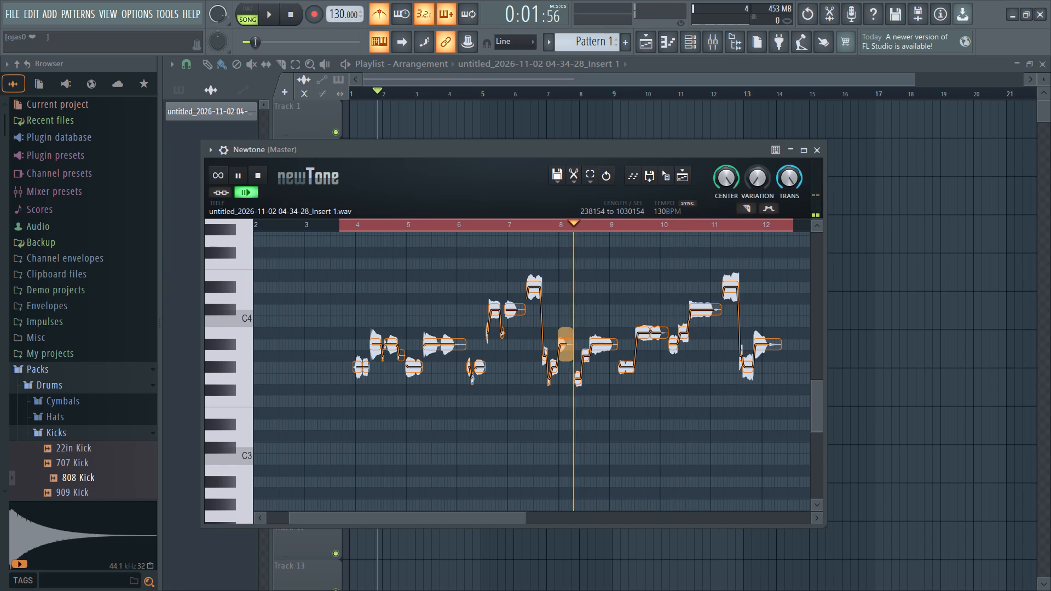
click(605, 348)
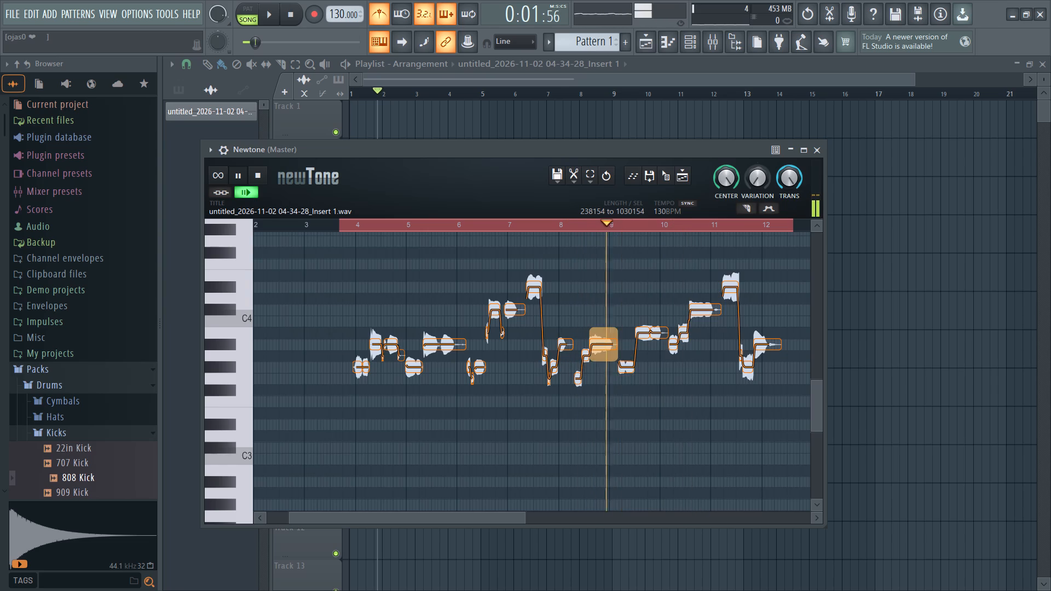
click(605, 347)
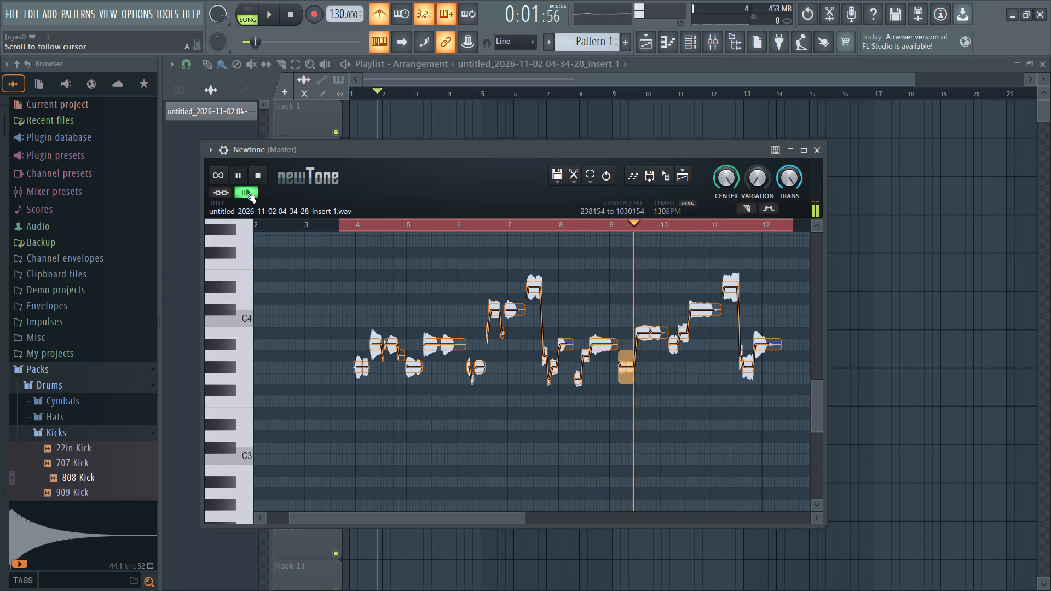
Raise the long note between bars 8 and 9 to D#-4 and replay the phrase from about bar 7.
click(235, 175)
drag(599, 341, 604, 297)
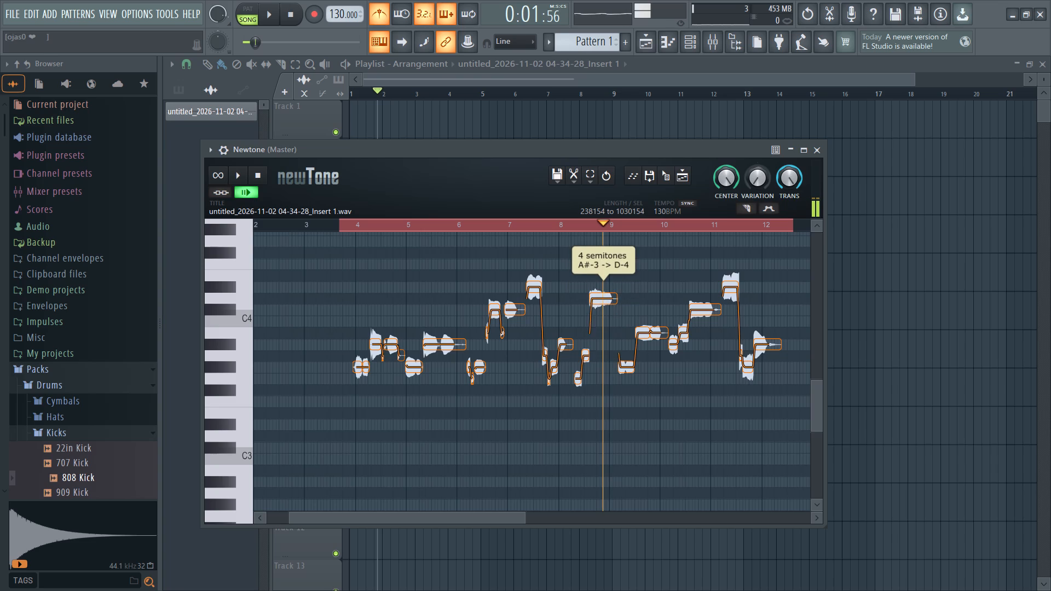
drag(604, 297, 605, 294)
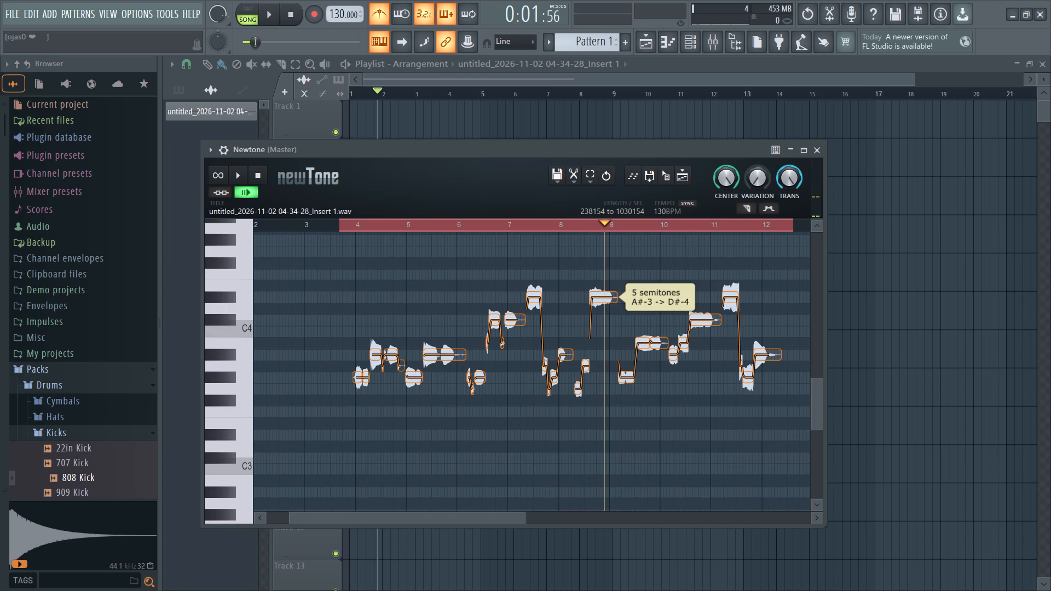
click(527, 227)
click(235, 175)
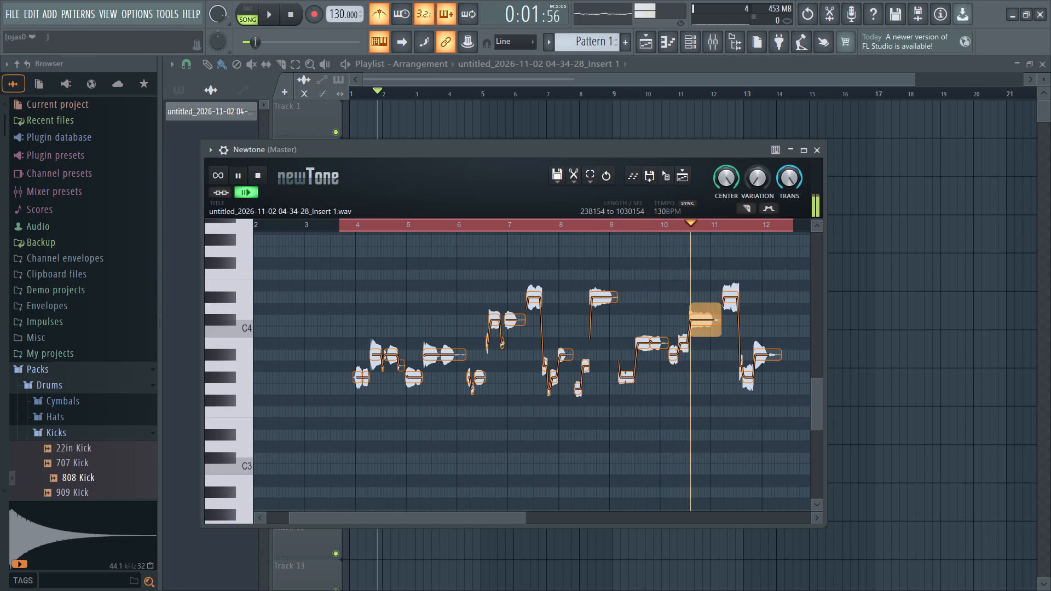
Raise the first part of the split note between bars 9 and 10 to about E-4.
drag(643, 339, 636, 286)
click(618, 221)
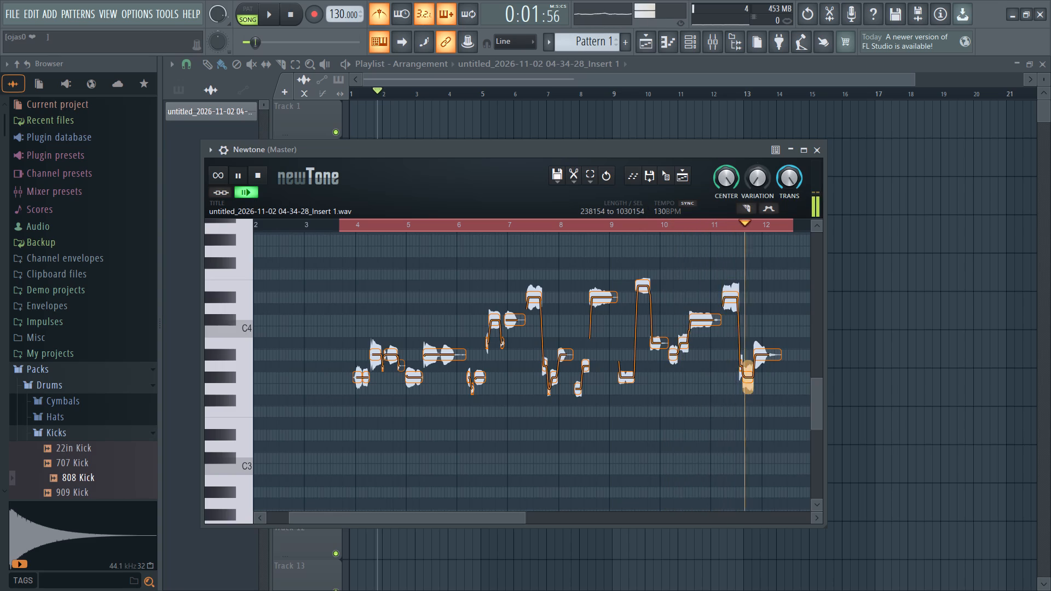
Lower the long note between bars 10 and 11 to D#-3 and replay from about bar 9.
drag(708, 321, 715, 435)
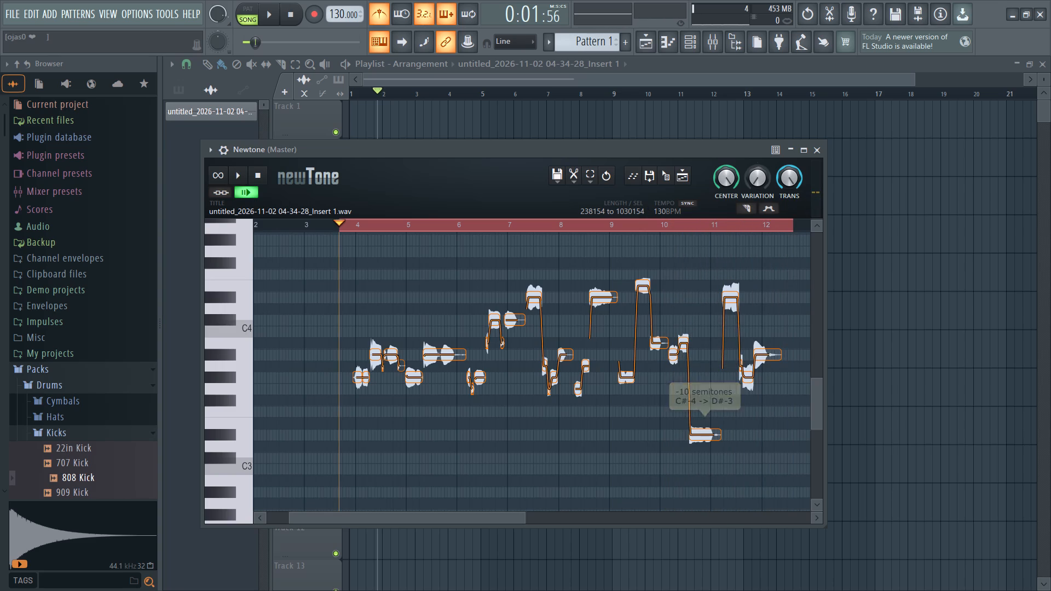
click(592, 223)
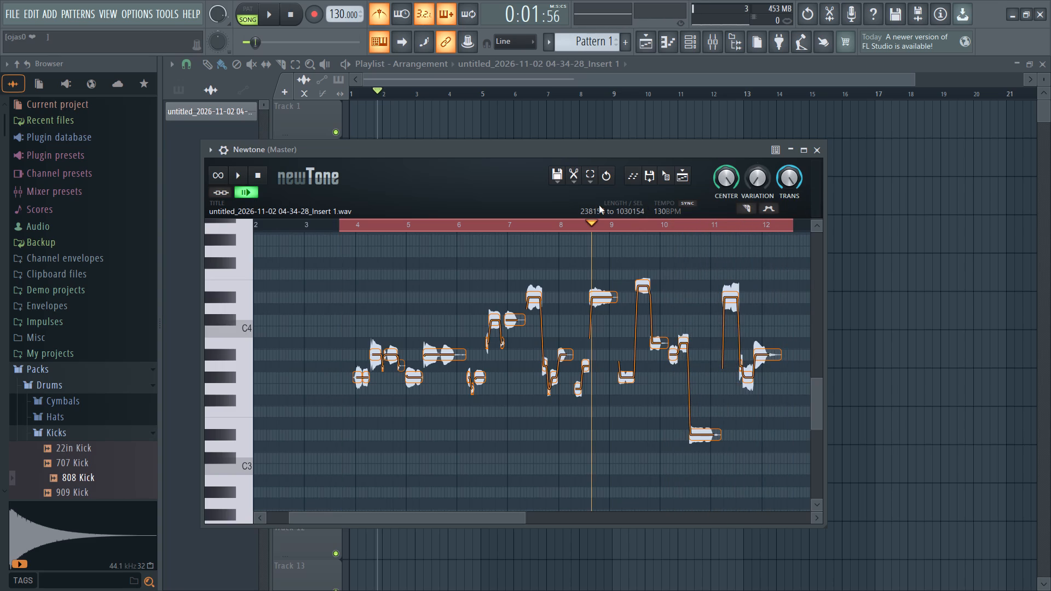
click(609, 224)
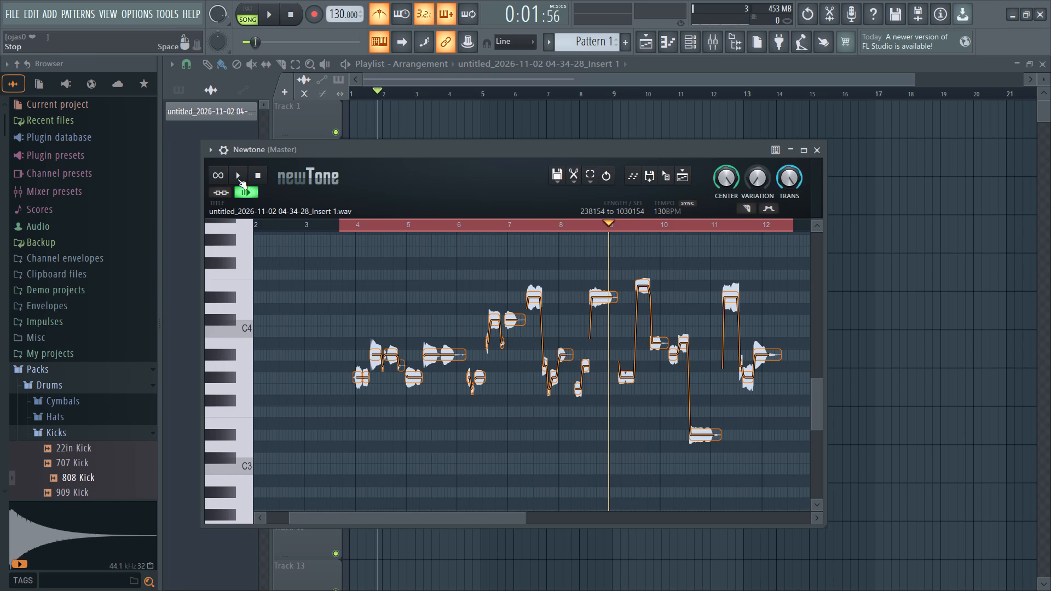
click(238, 179)
Use Cut mode to split the lowered D#-3 note before bar 11 near its middle, and leave Cut mode.
click(749, 206)
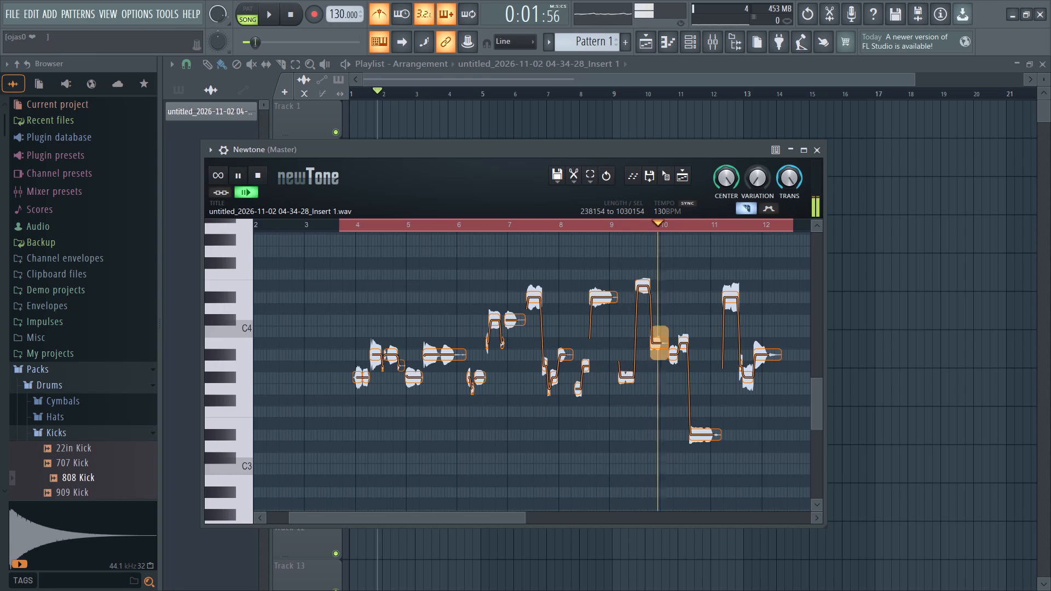
click(700, 435)
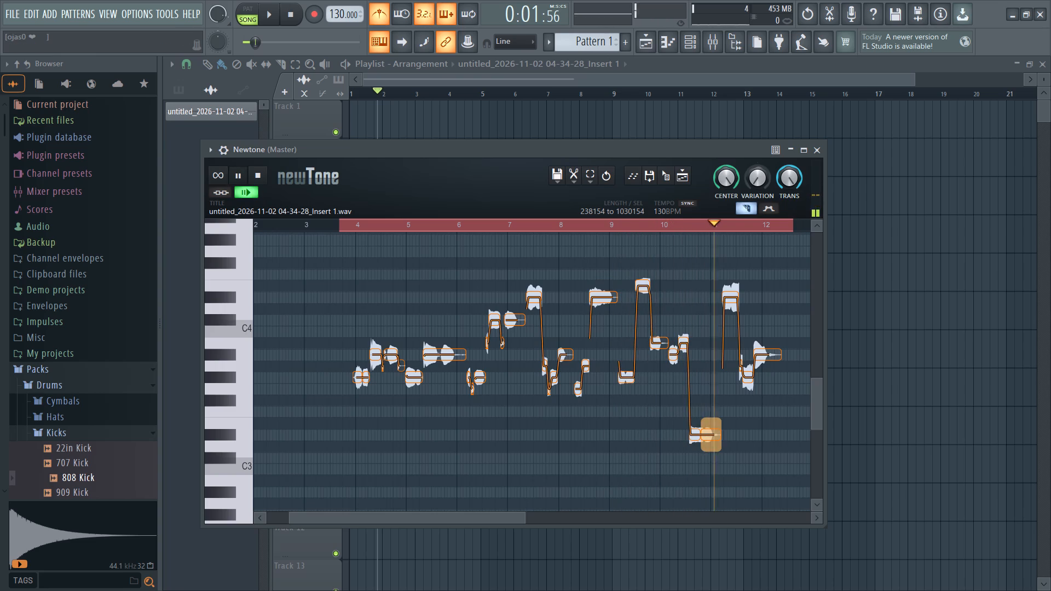
right_click(746, 207)
click(746, 207)
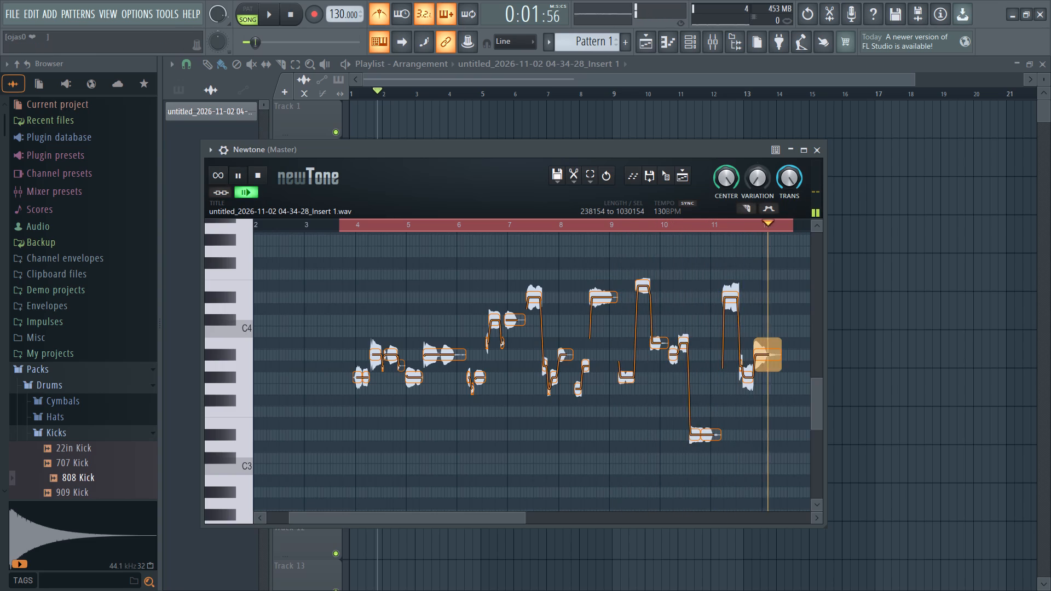
Raise the first part of the newly split note before bar 11 to D-4, and replay from about bar 7.
drag(698, 435, 702, 285)
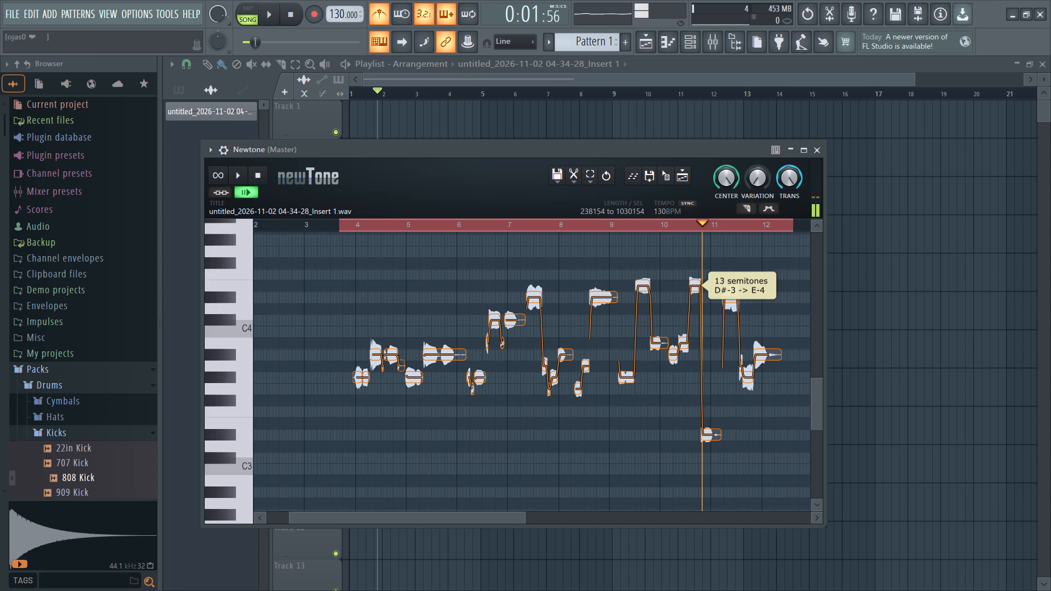
drag(702, 285, 699, 295)
click(699, 295)
drag(695, 296, 696, 296)
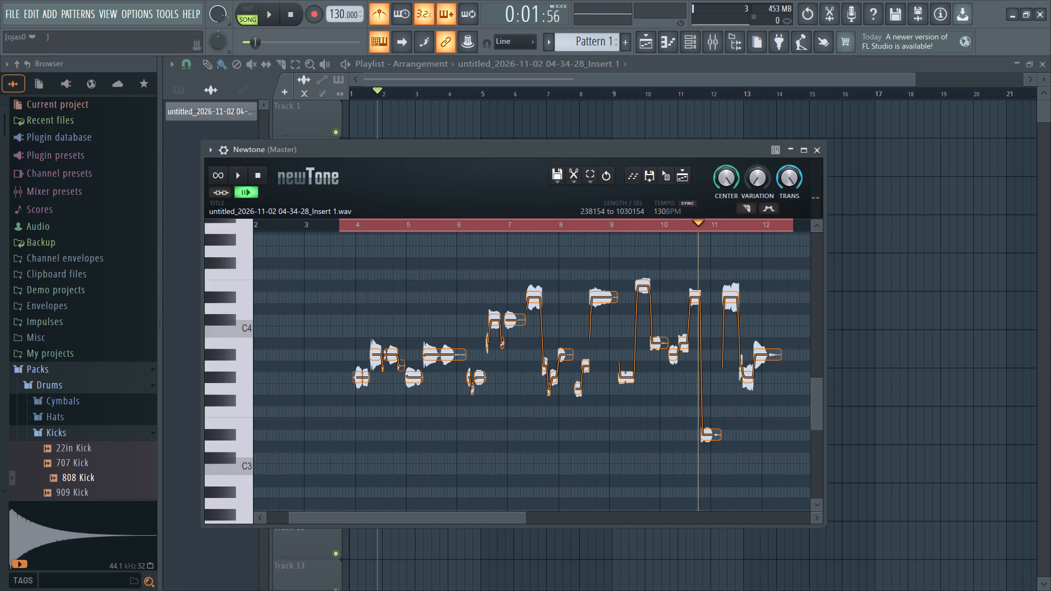
drag(696, 296, 701, 294)
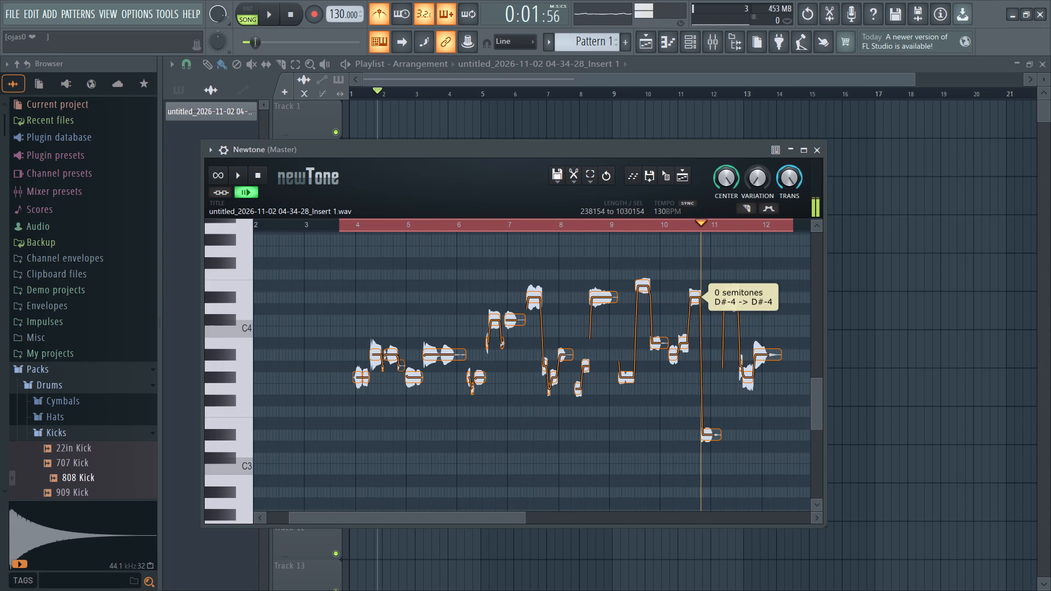
drag(701, 294, 702, 311)
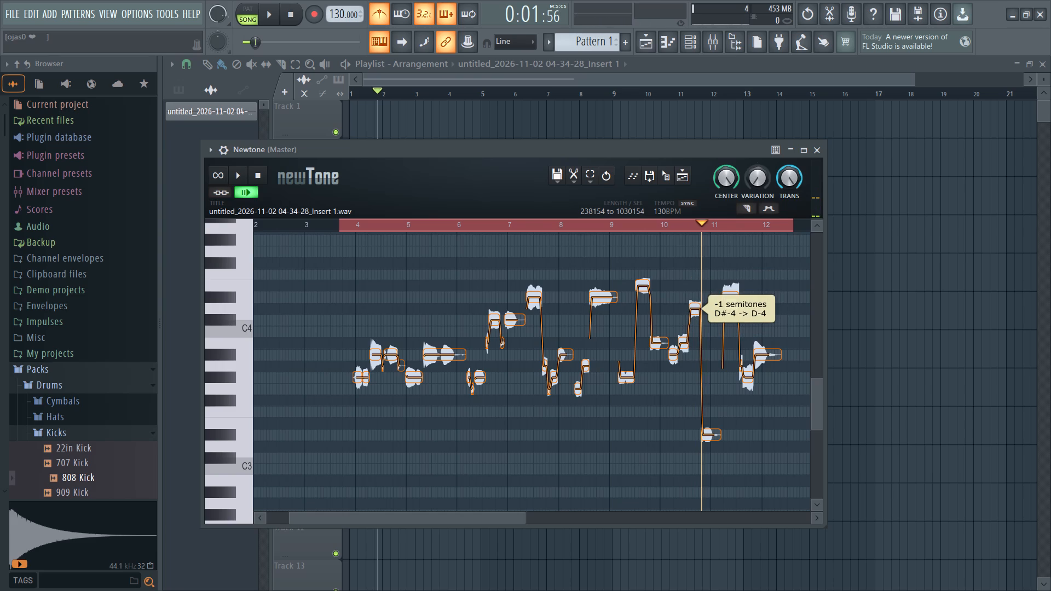
click(531, 225)
click(235, 179)
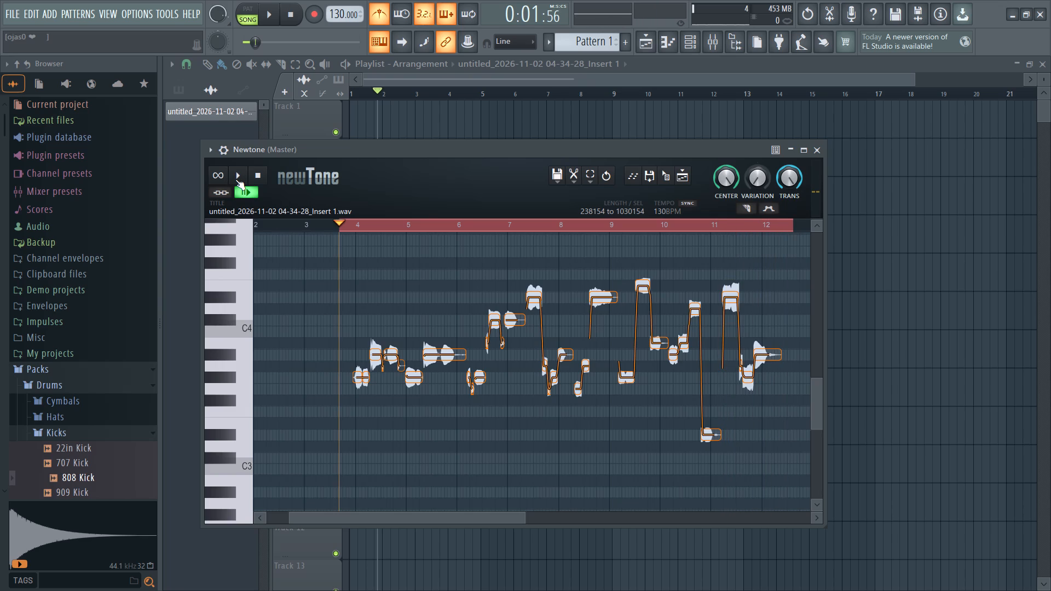
During playback, raise the note midway between bars 4 and 5 to G-4 and lower the note just after bar 5 to about F-3.
key(space)
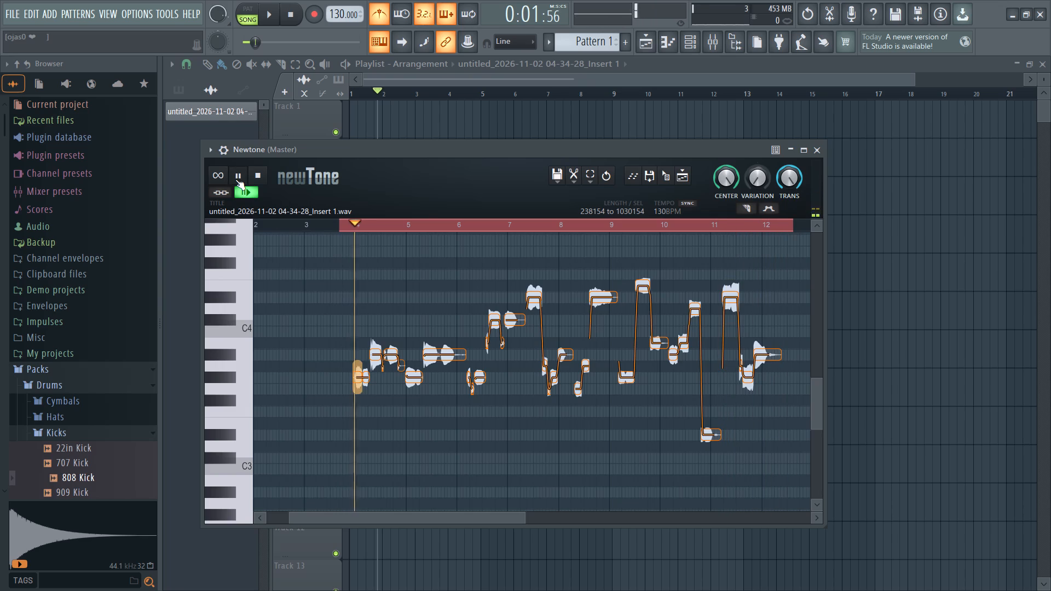
drag(389, 354, 395, 249)
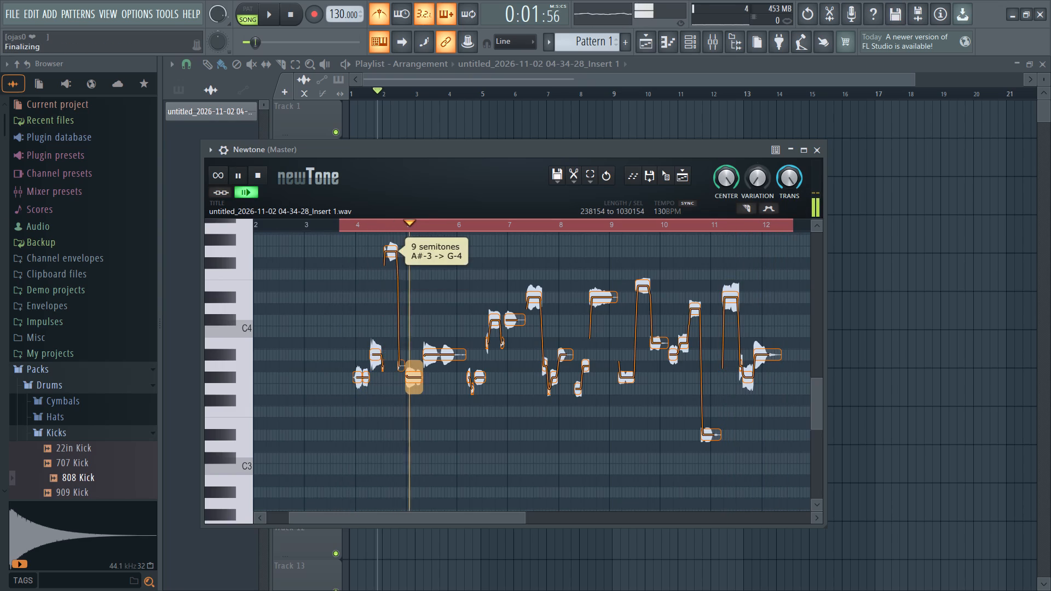
drag(413, 378, 414, 411)
Raise the long note between bars 5 and 6 to D-4 and the short note midway between bars 6 and 7 to D#-4.
drag(430, 362, 435, 320)
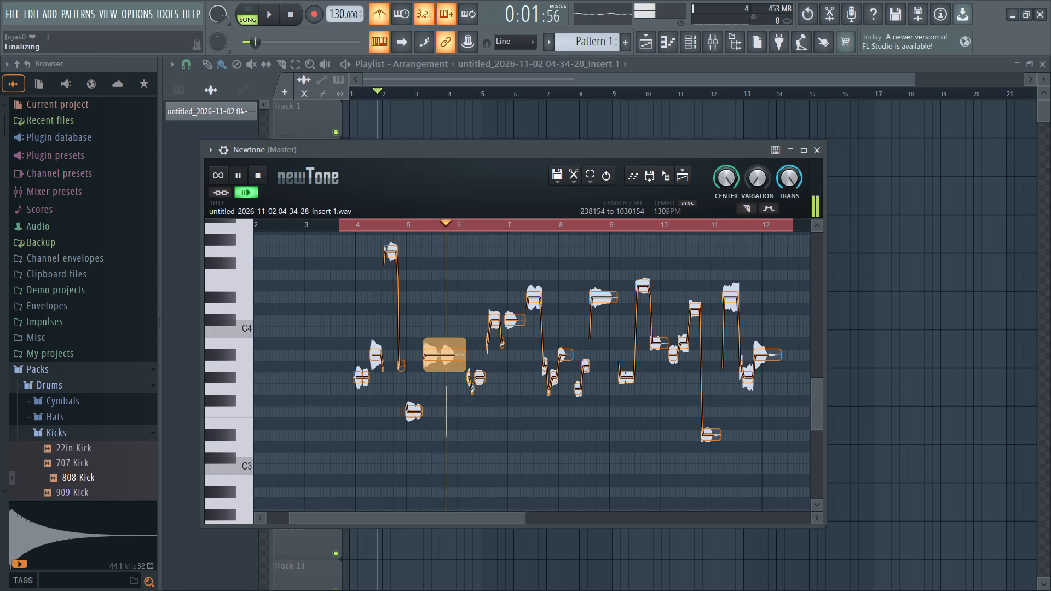
drag(431, 351, 432, 326)
drag(425, 349, 428, 316)
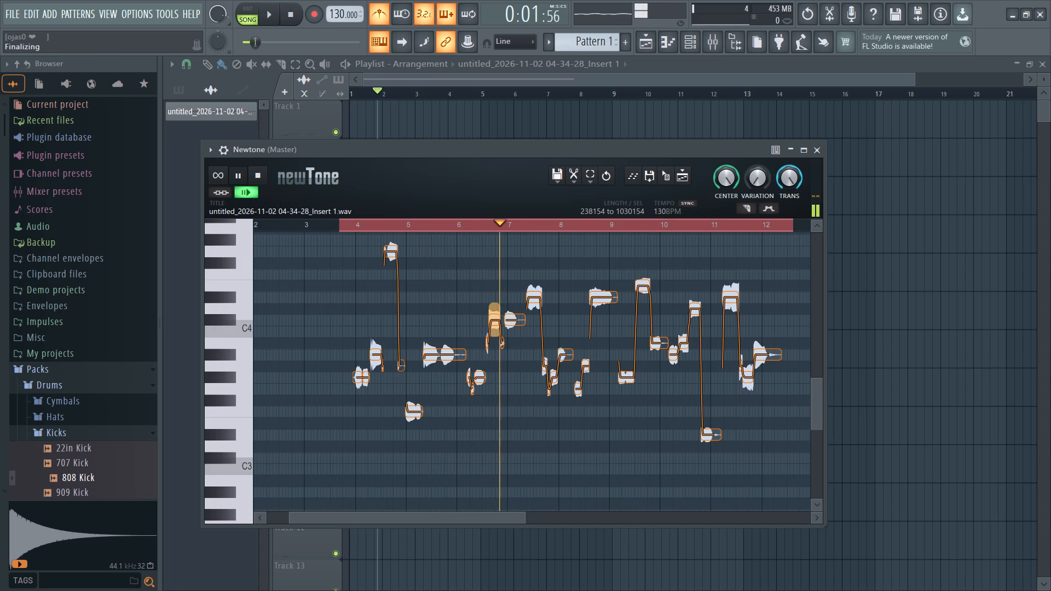
drag(442, 350, 438, 308)
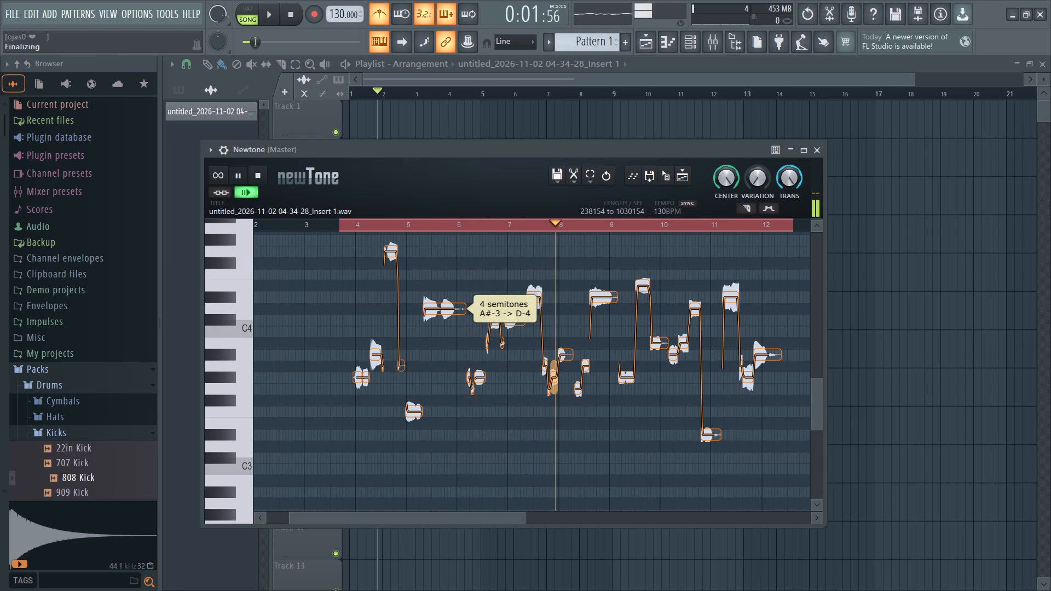
drag(496, 329, 496, 323)
drag(496, 322, 495, 308)
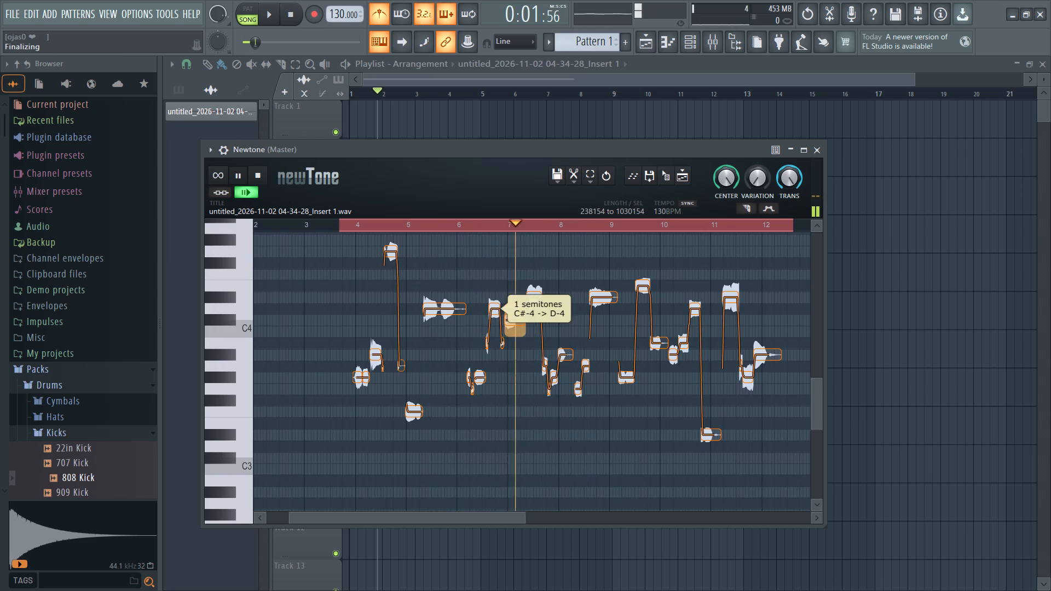
drag(495, 308, 495, 304)
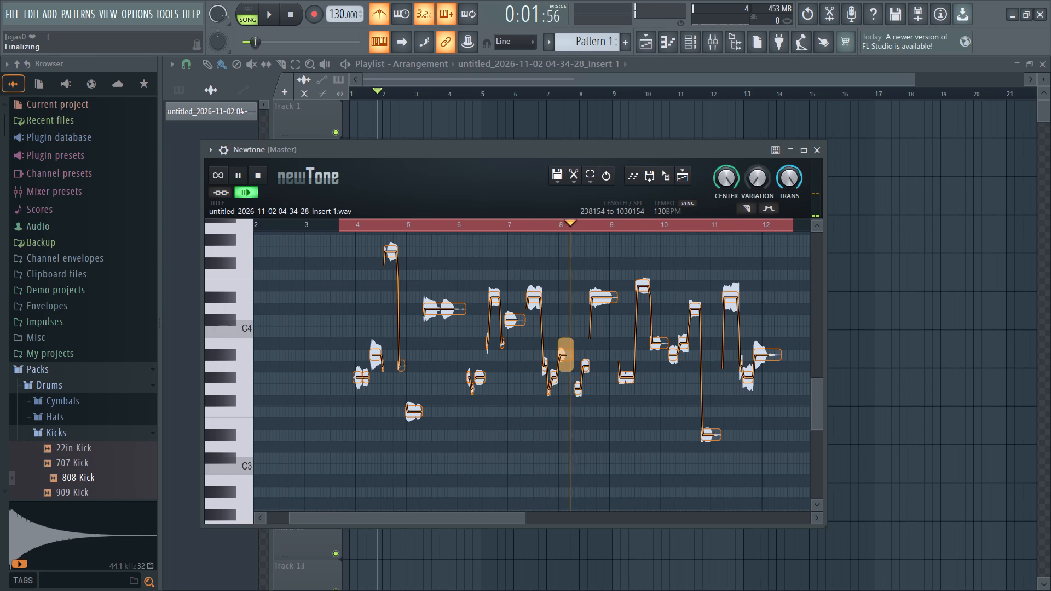
Raise the later part of the opening note at bar 4 to about B-3 and the note following it to about C#-4.
drag(363, 377, 355, 341)
drag(375, 355, 378, 337)
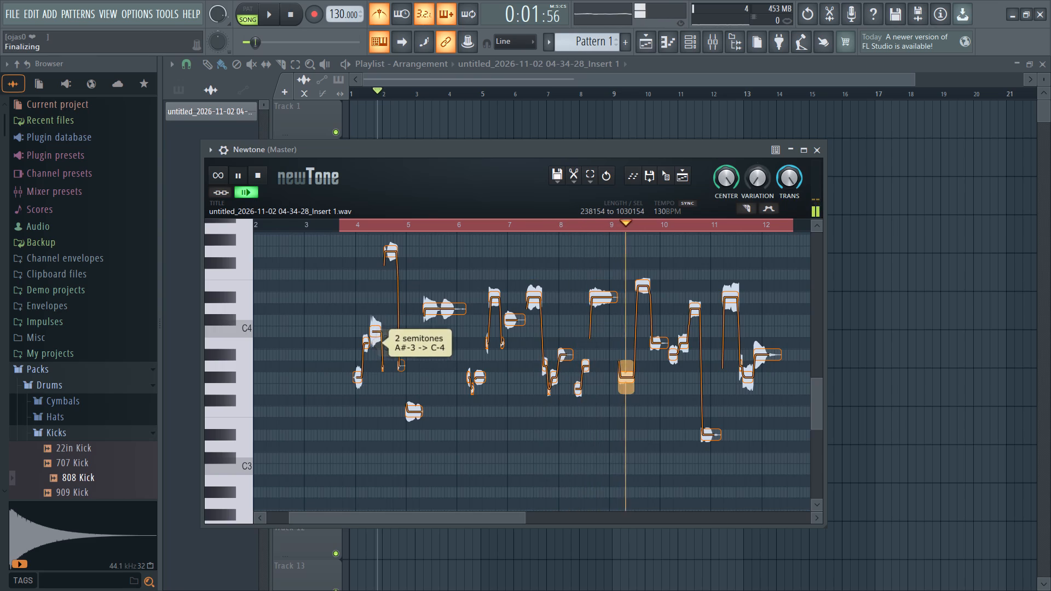
drag(378, 337, 383, 317)
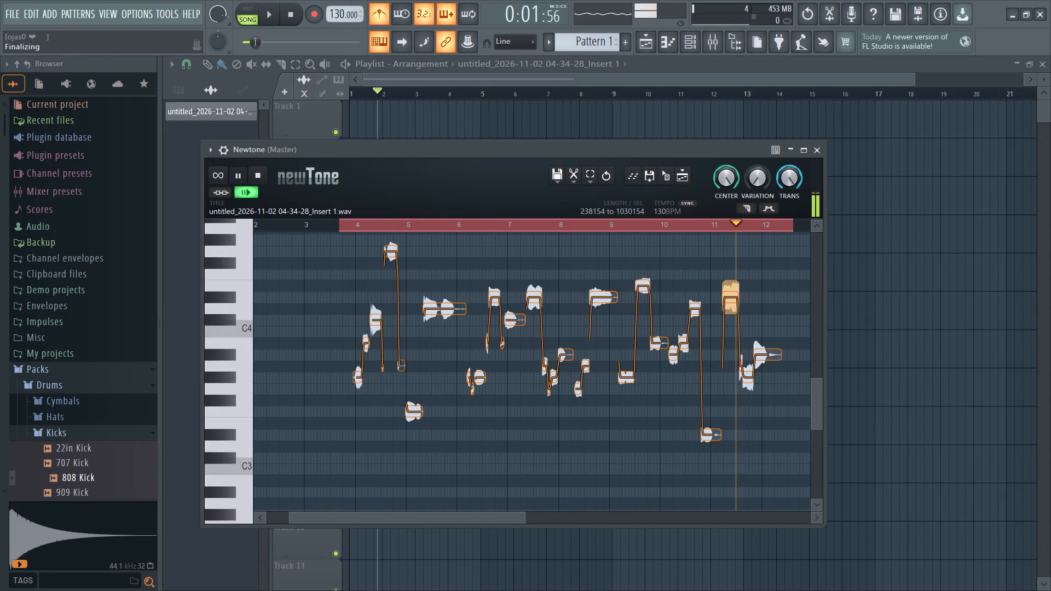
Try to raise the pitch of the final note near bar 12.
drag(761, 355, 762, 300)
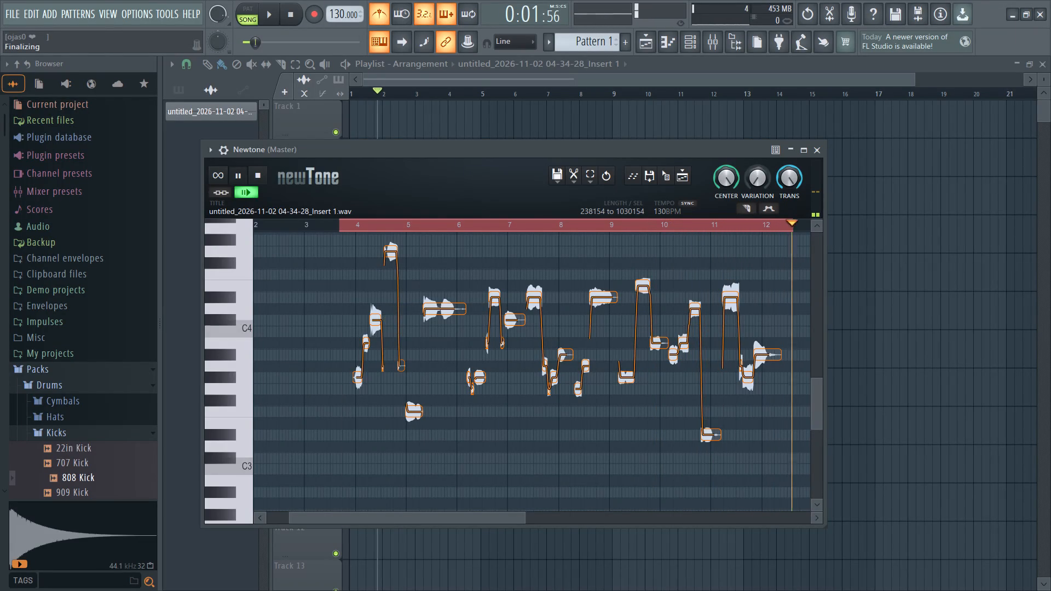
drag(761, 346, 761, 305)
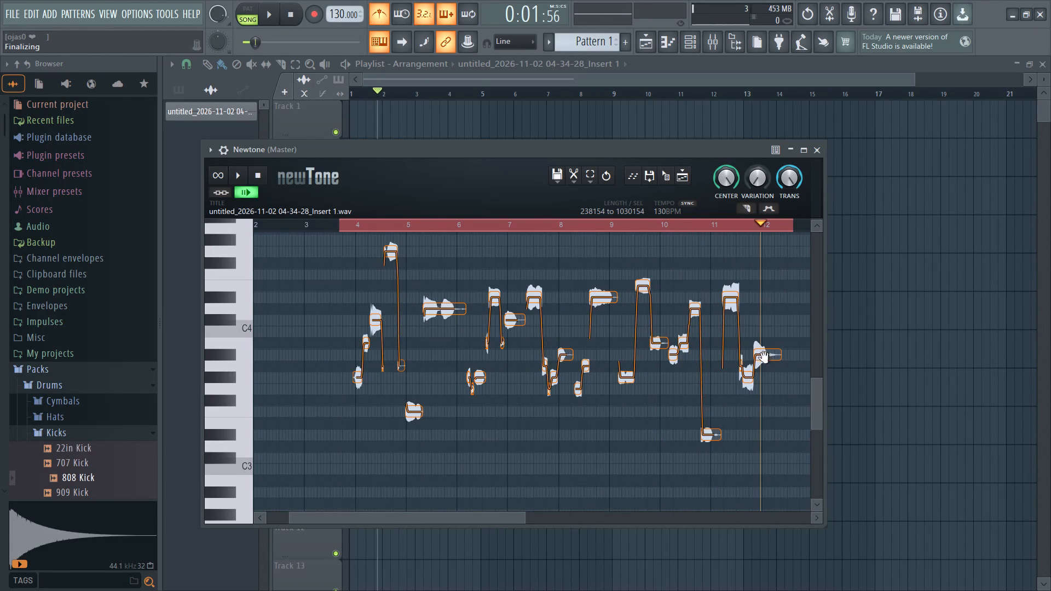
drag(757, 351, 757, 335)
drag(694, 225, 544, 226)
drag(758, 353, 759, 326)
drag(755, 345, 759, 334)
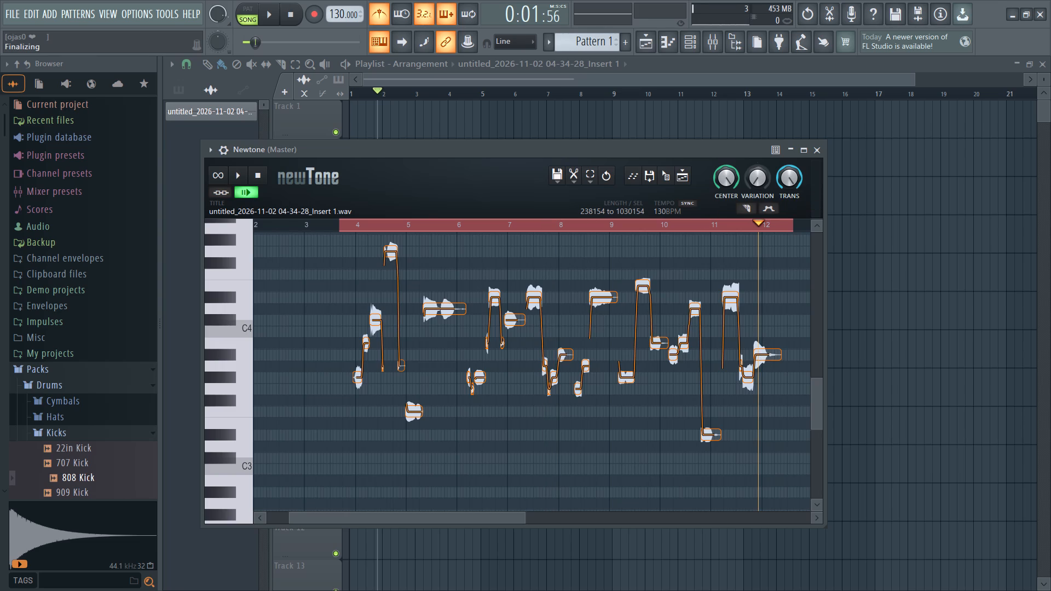
Shift the boundary between the last two notes slightly later, lengthening the second-to-last note, and replay from about bar 11.
drag(755, 353, 764, 350)
drag(764, 350, 760, 350)
click(714, 228)
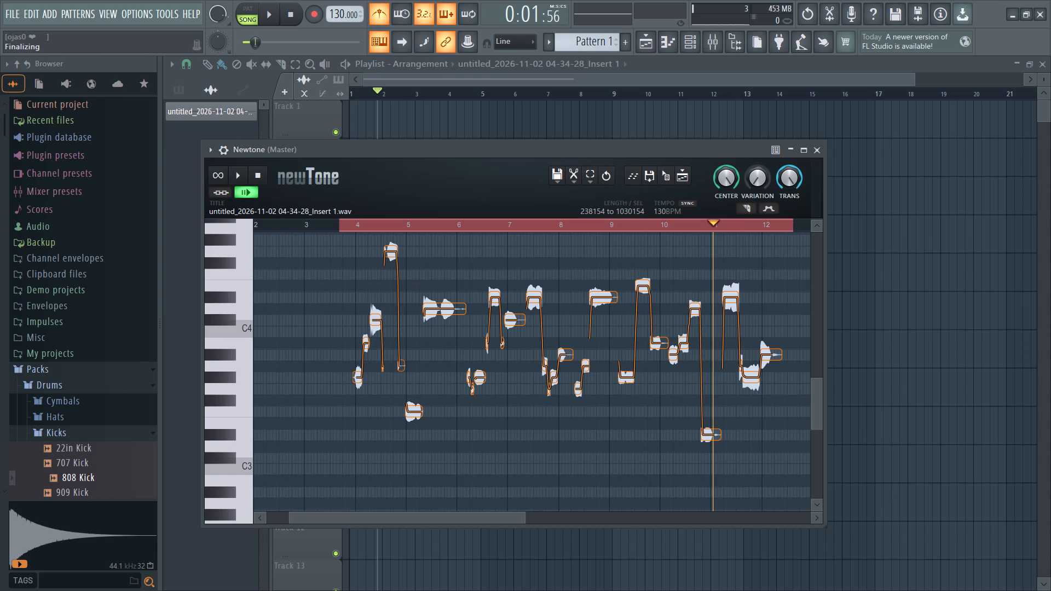
click(241, 173)
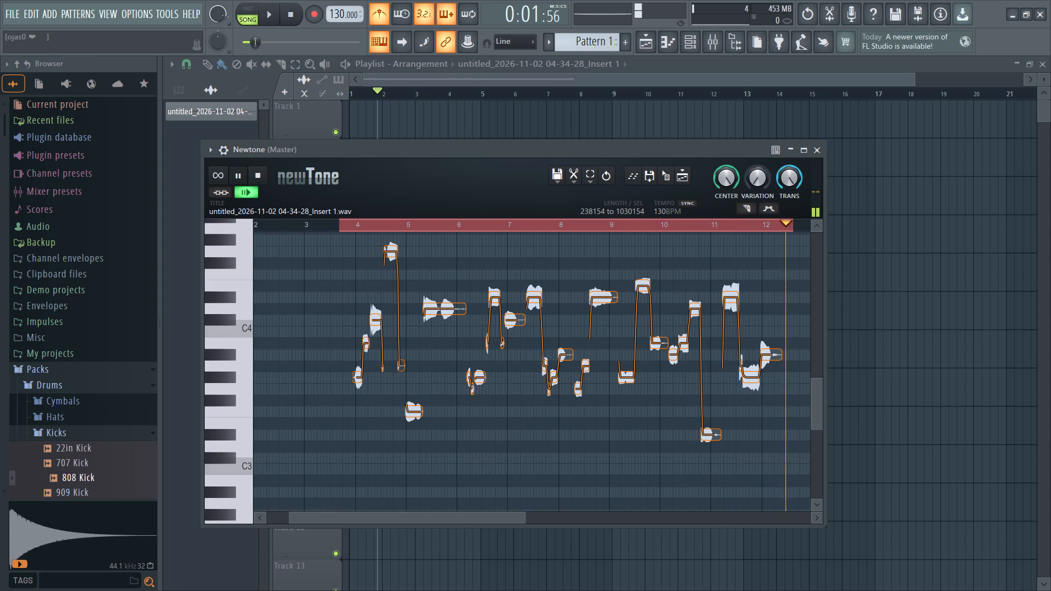
During playback, try the second-to-last note at C#-4 and lower it to F#-3.
key(space)
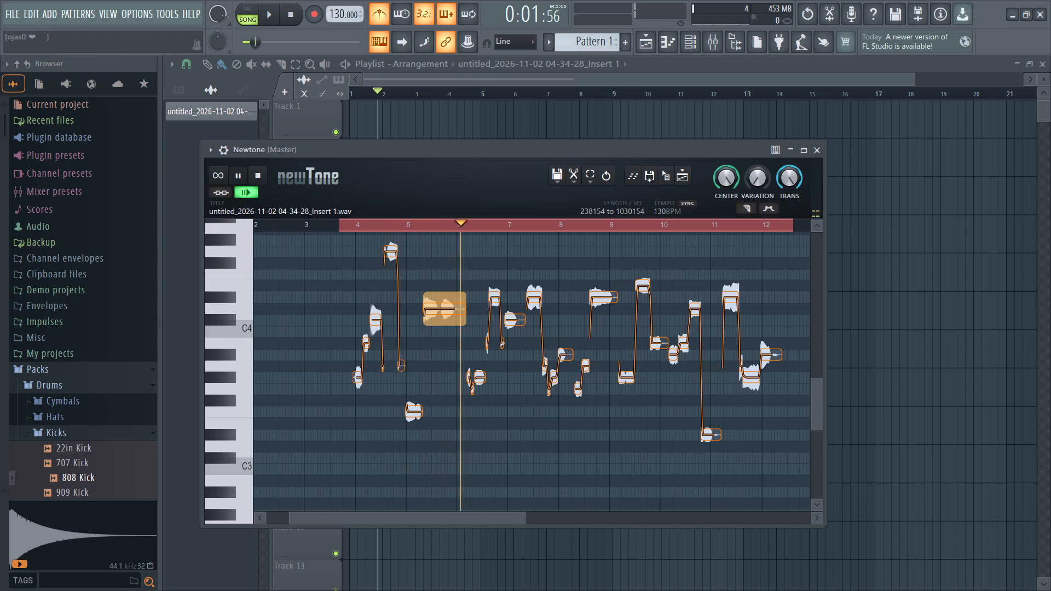
drag(751, 376, 741, 314)
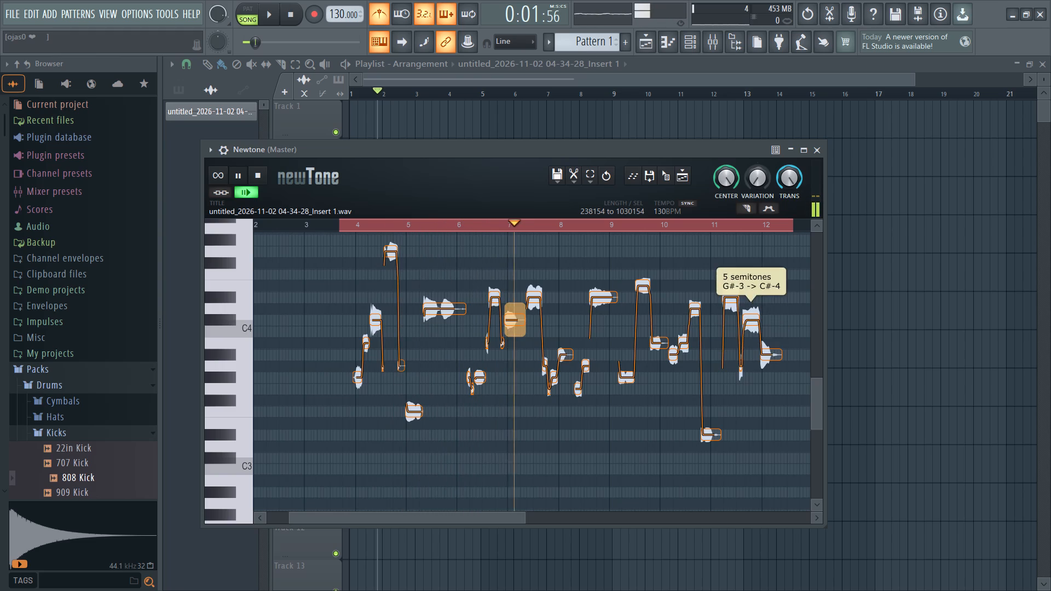
drag(741, 314, 735, 401)
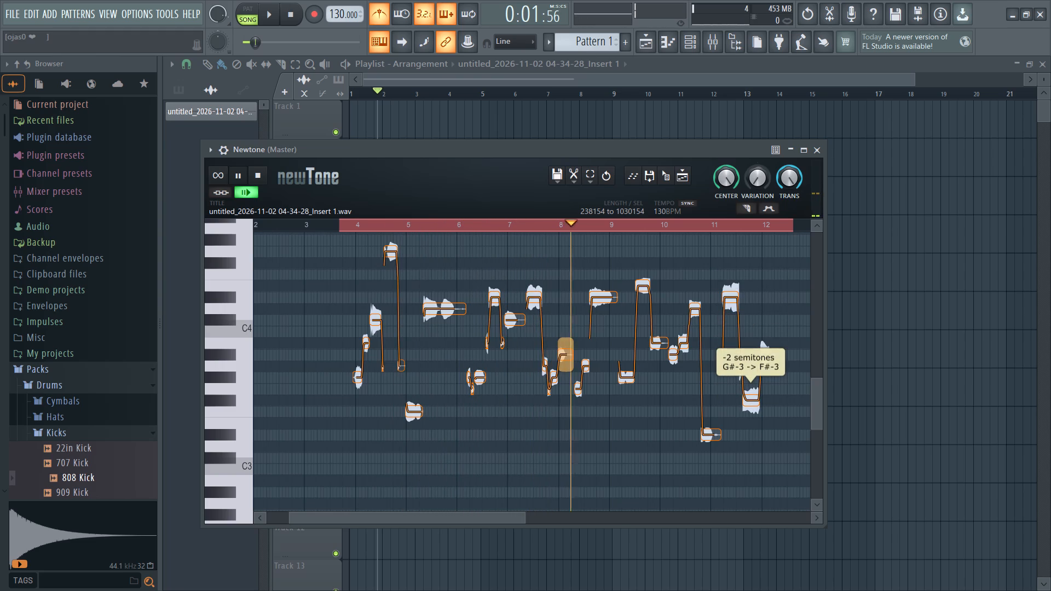
Shift the start of the final note slightly earlier and replay the clip from just before bar 4.
drag(764, 355, 758, 357)
click(759, 349)
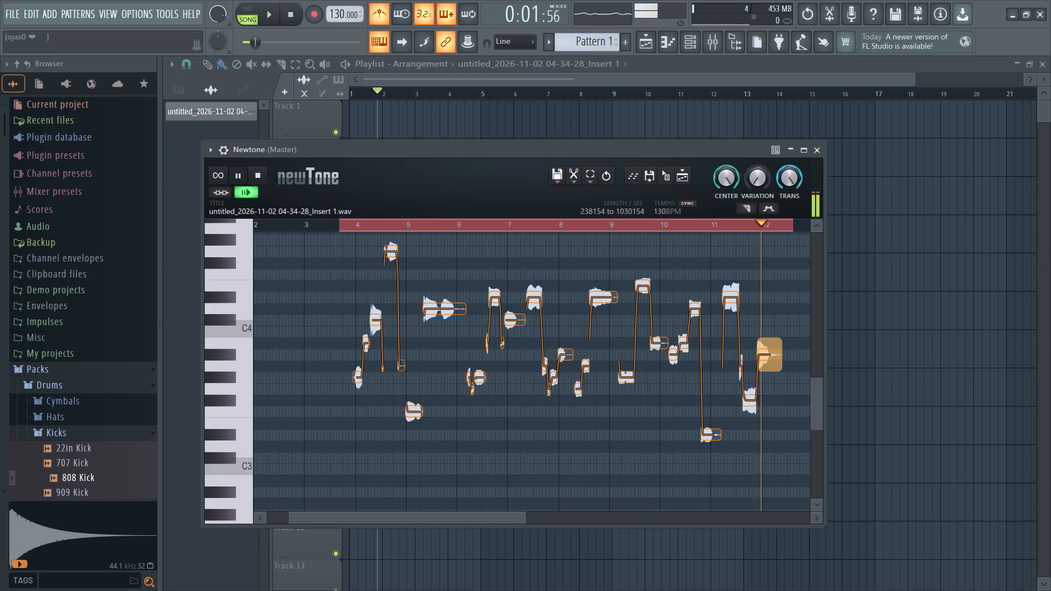
click(329, 224)
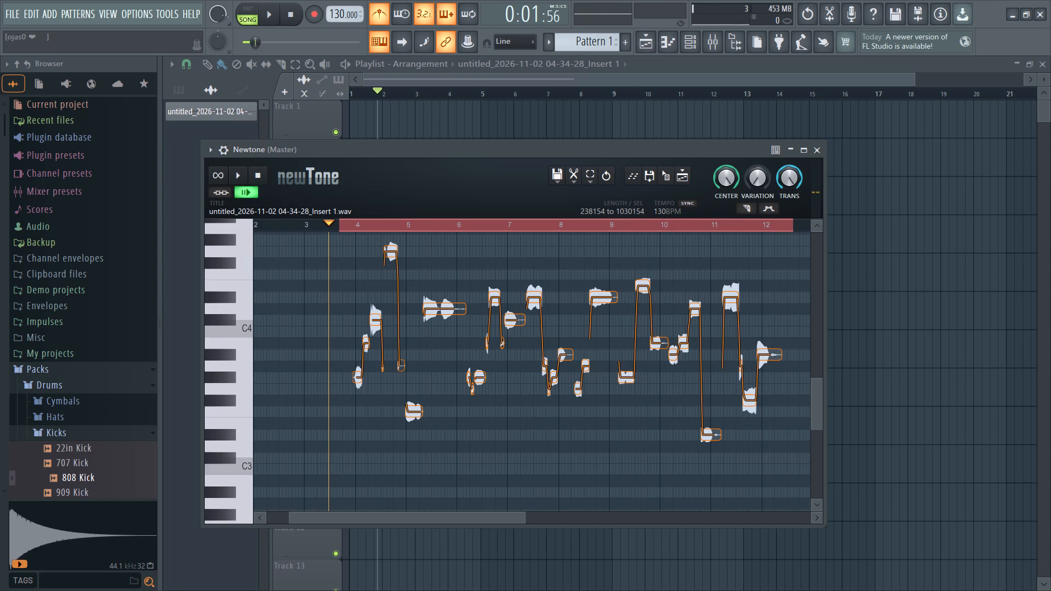
click(233, 173)
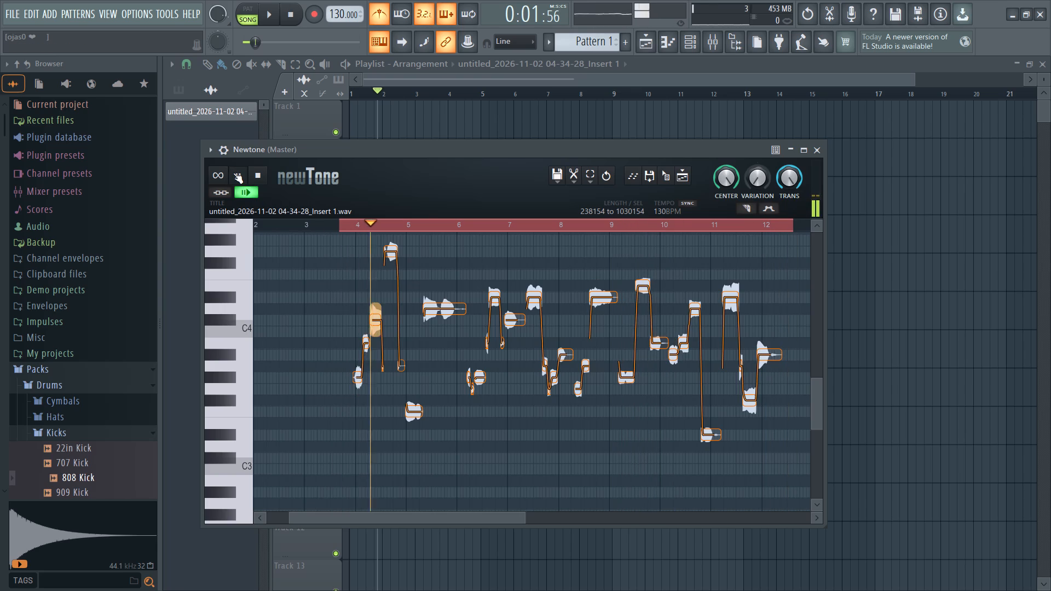
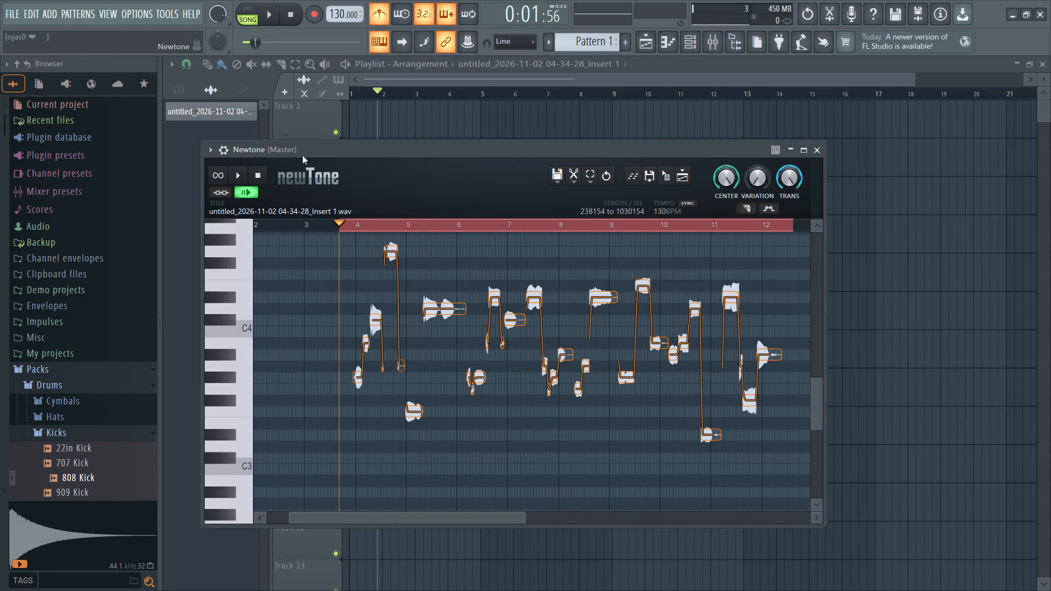
While the clip replays, raise the low note just after bar 5 and raise the note midway through bar 7 to F-4.
click(239, 170)
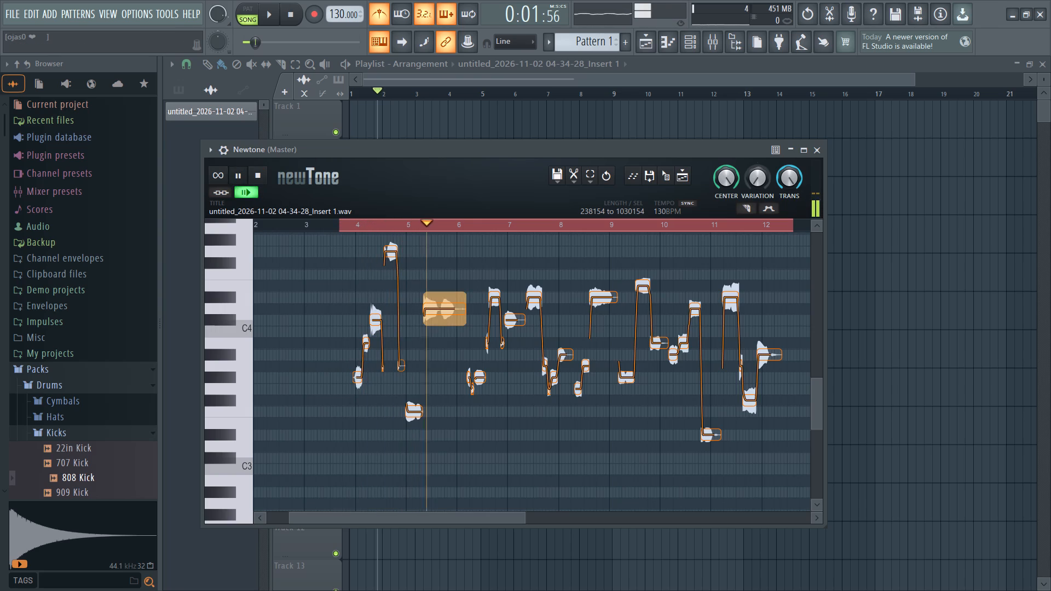
drag(413, 409, 425, 341)
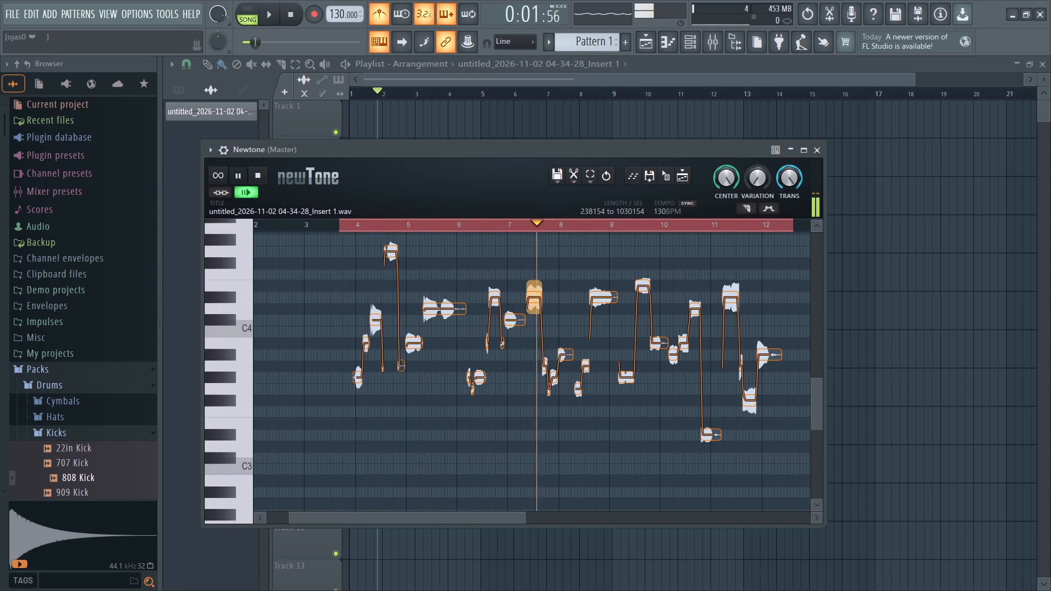
drag(539, 298, 539, 275)
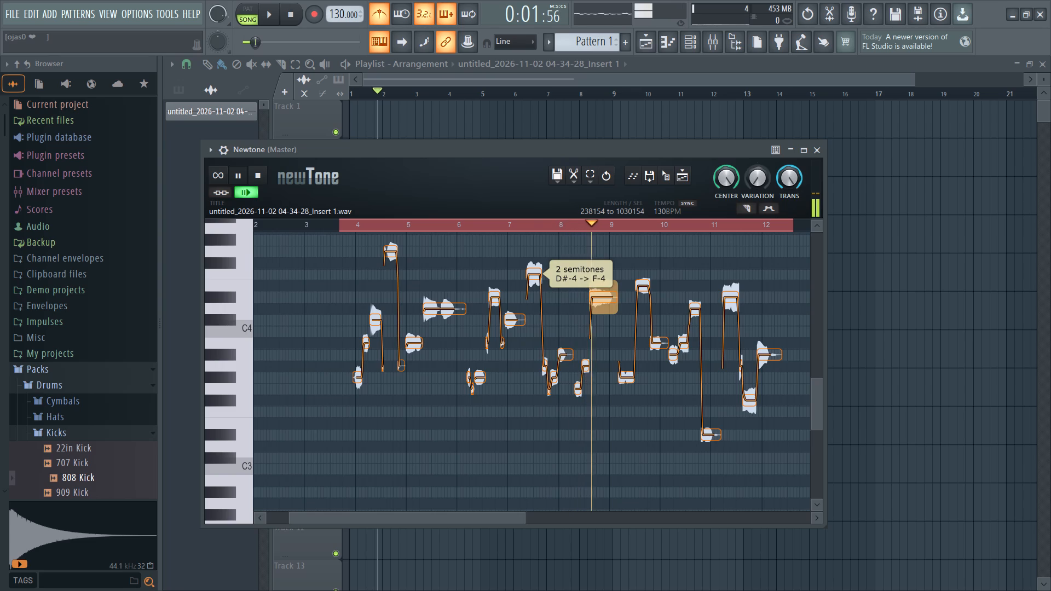
Select the clip's notes in NewTone, leaving out the two lowest near bars 11 and 12, and replay the whole clip.
scroll(357, 252, up, 2)
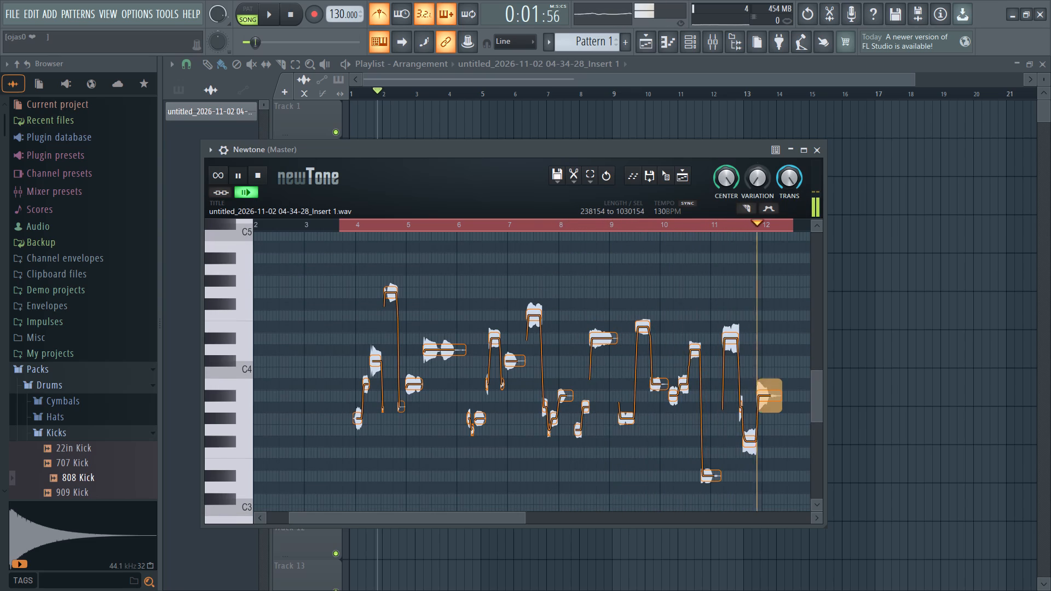
ctrl+drag(296, 260, 544, 436)
ctrl+drag(714, 332, 112, 367)
ctrl+scroll(403, 399, down, 9)
scroll(395, 390, up, 5)
ctrl+drag(258, 239, 682, 483)
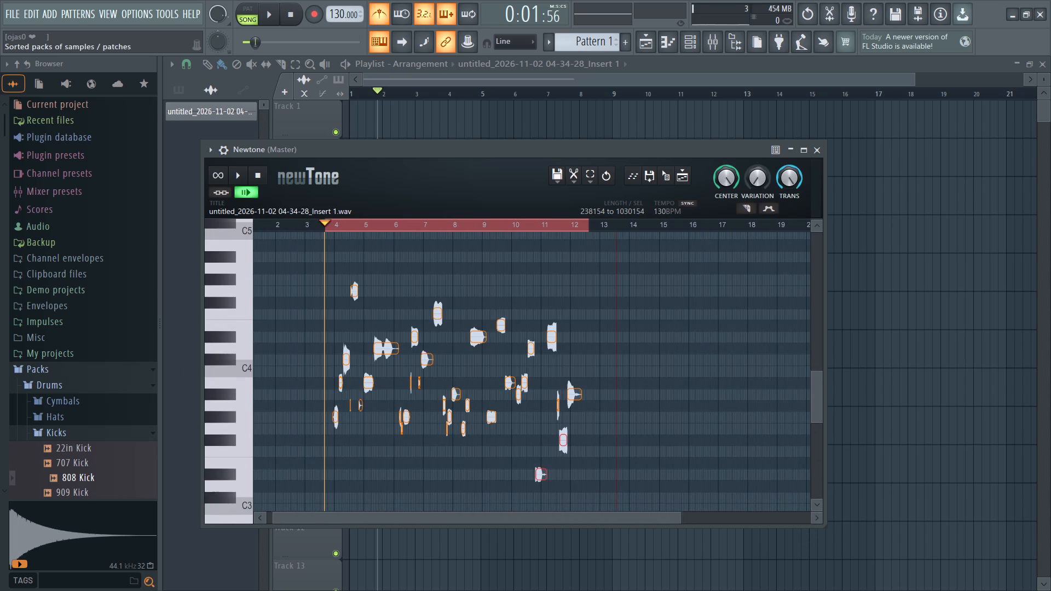
key(Up)
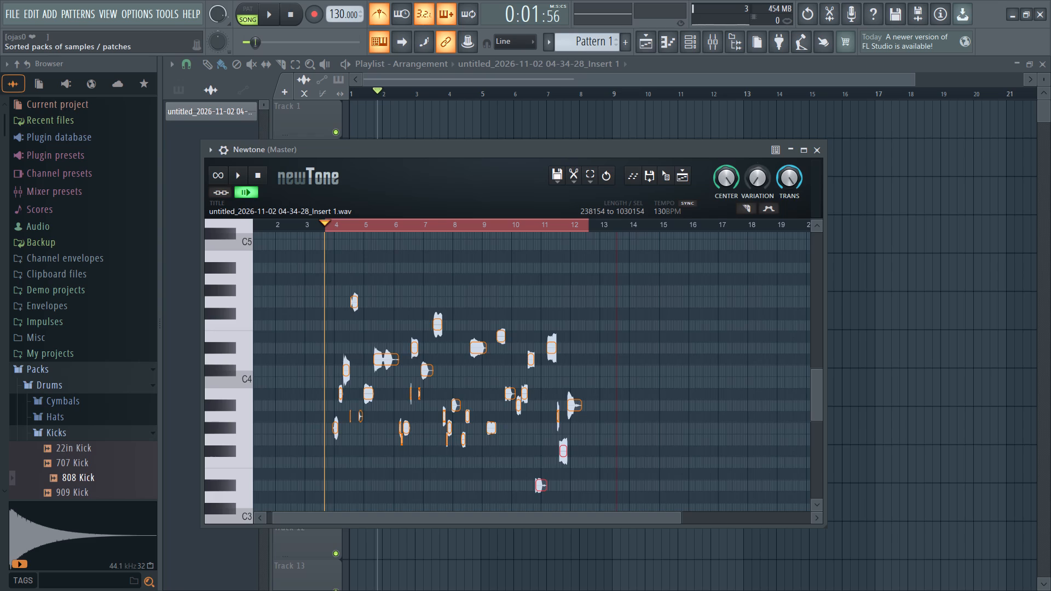
ctrl+drag(292, 267, 639, 427)
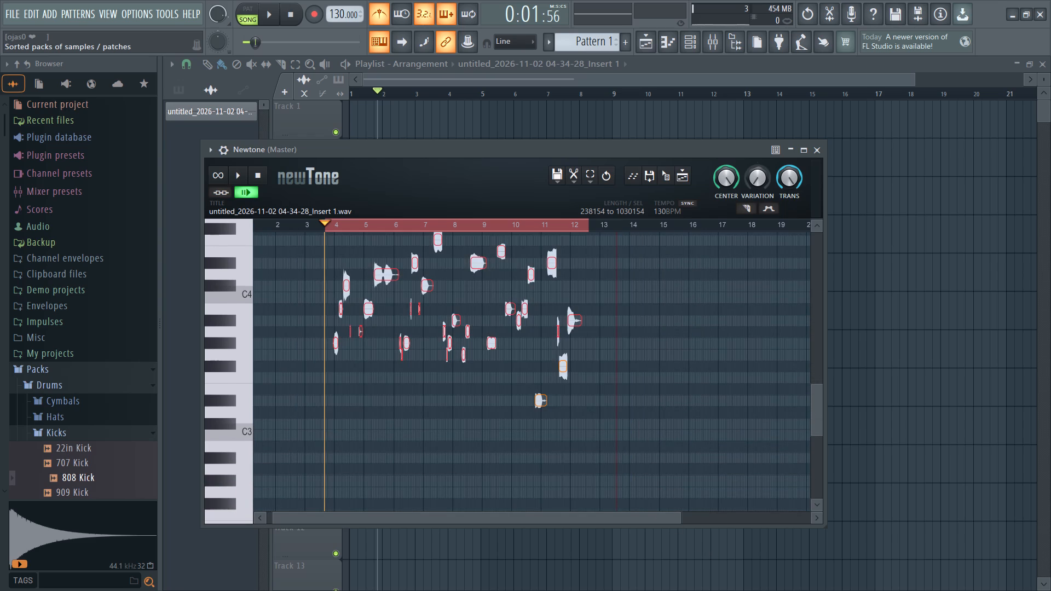
scroll(457, 325, up, 3)
scroll(457, 326, down, 1)
scroll(491, 361, up, 1)
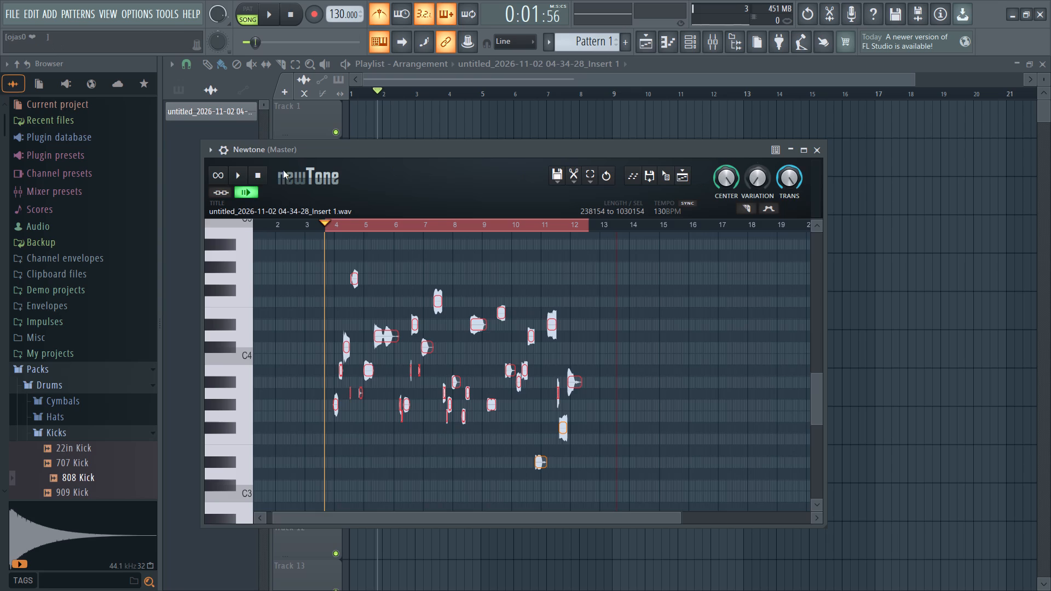
click(233, 175)
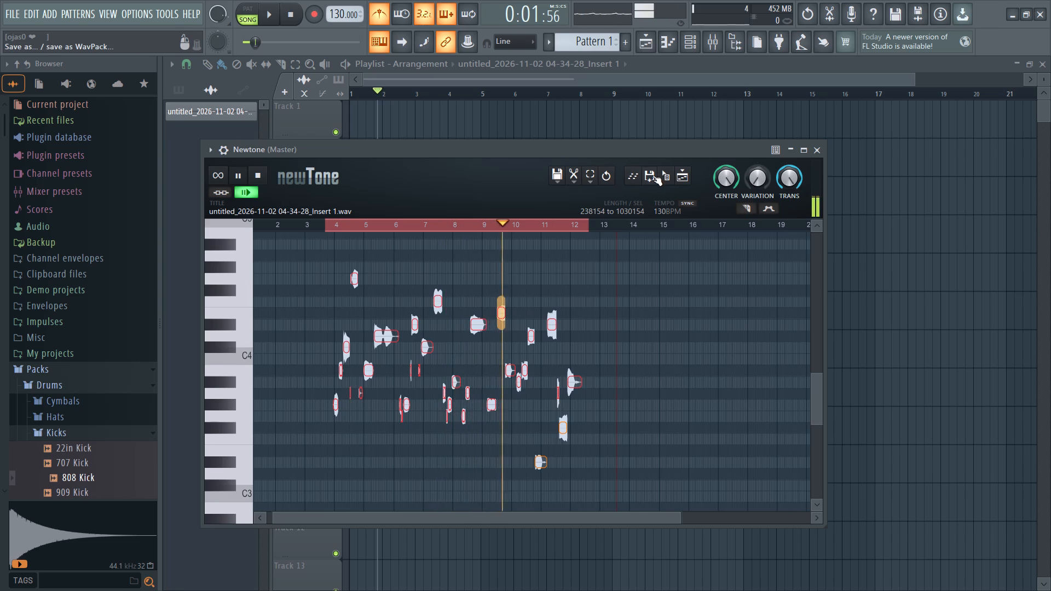
Send the tuned NewTone selection to the playlist on Track 6 at bar 1 and collapse the NewTone window.
drag(666, 171, 397, 296)
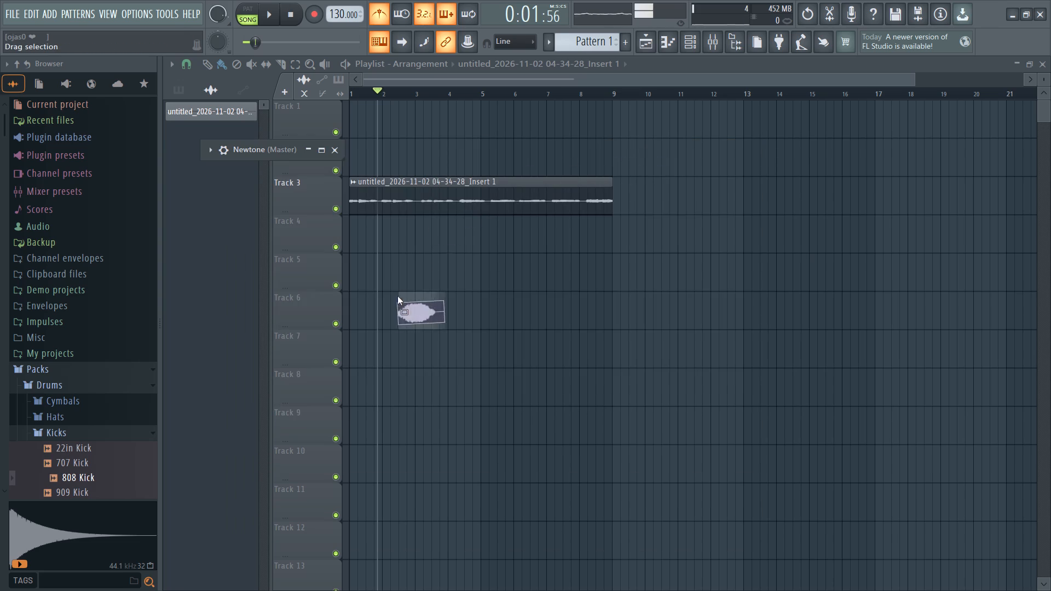
drag(397, 296, 353, 312)
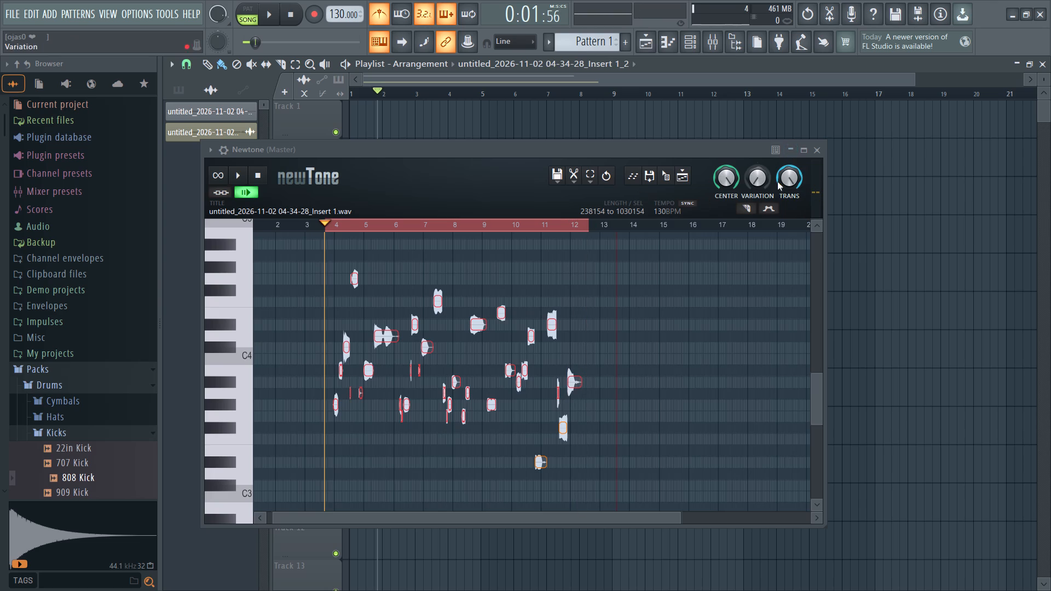
click(793, 144)
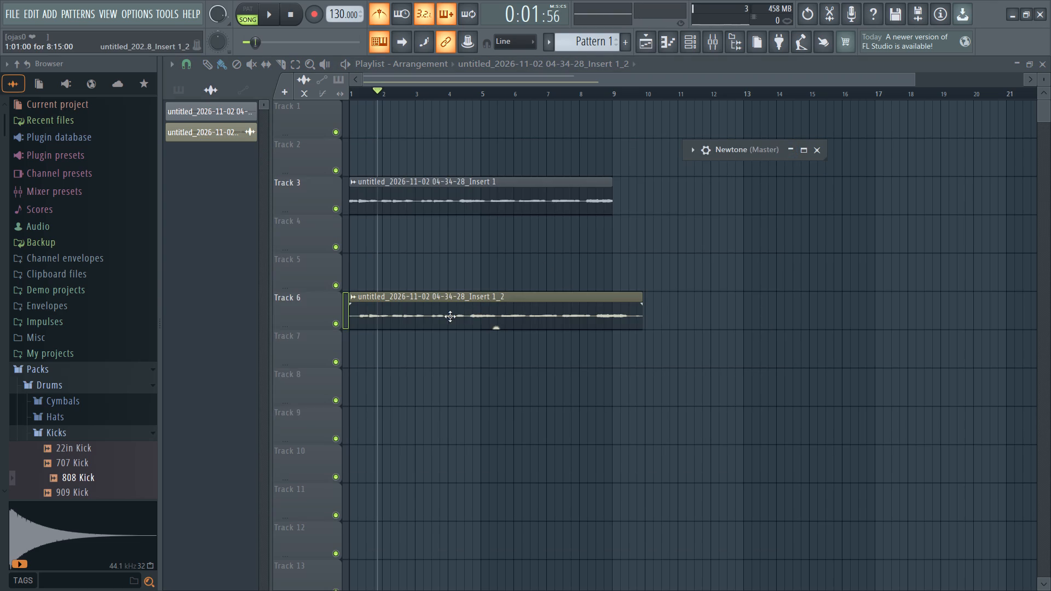
Play the arrangement, solo Track 6 and restart playback from bar 1.
click(342, 67)
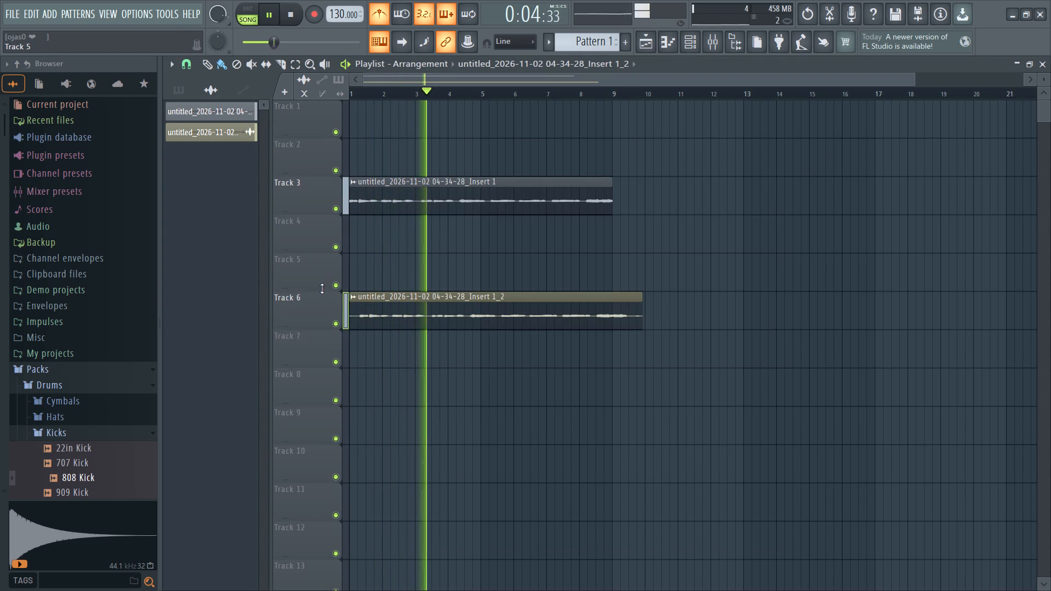
right_click(335, 322)
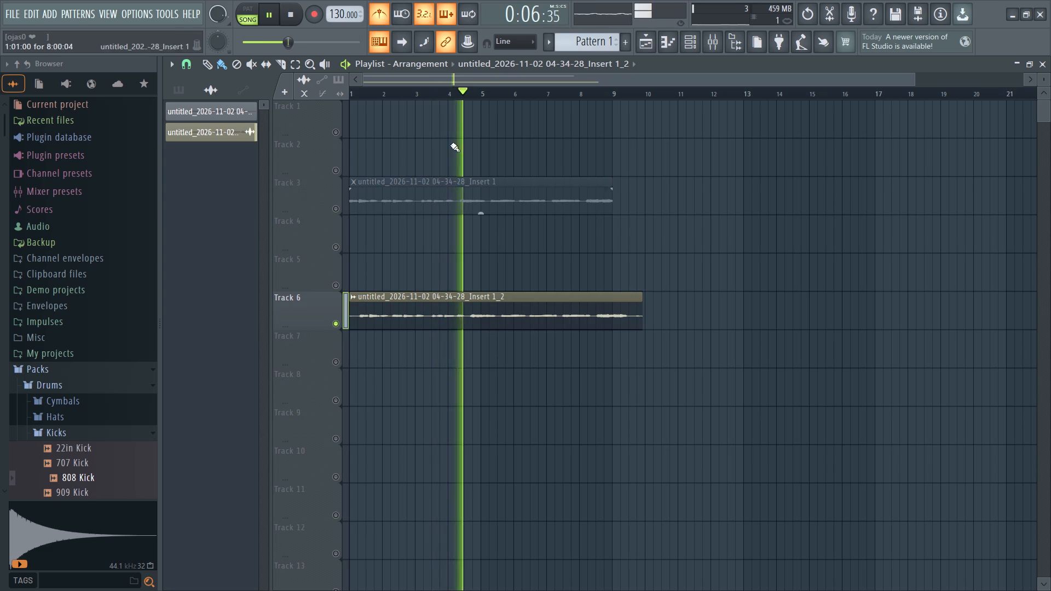
drag(477, 91, 338, 132)
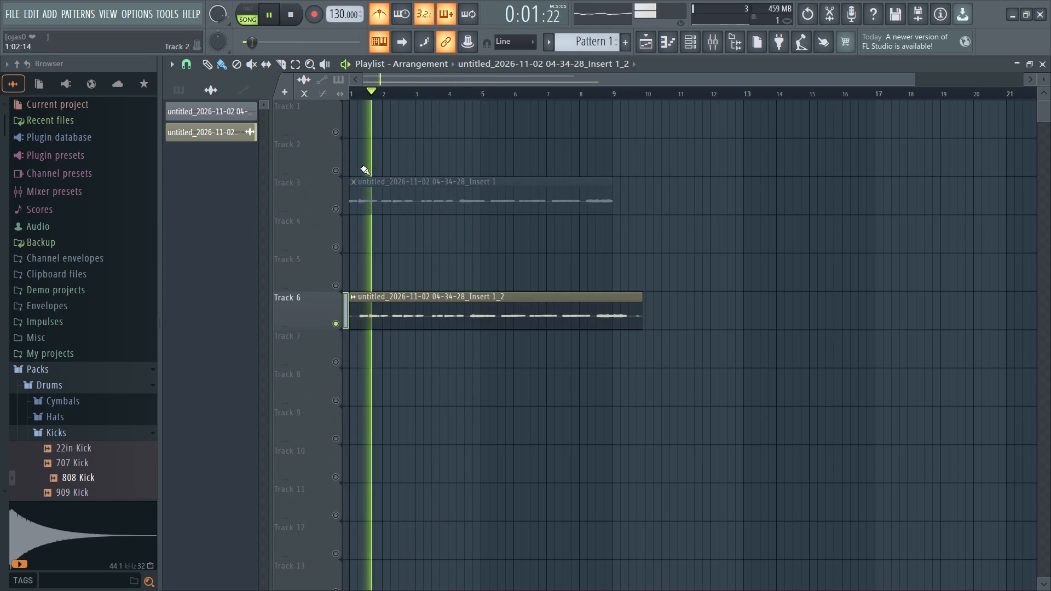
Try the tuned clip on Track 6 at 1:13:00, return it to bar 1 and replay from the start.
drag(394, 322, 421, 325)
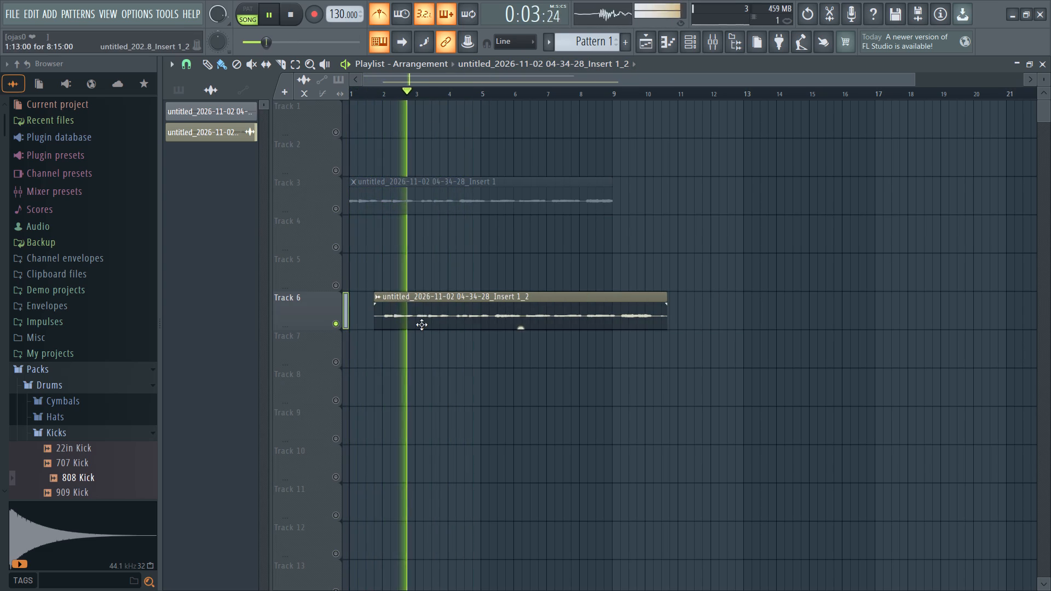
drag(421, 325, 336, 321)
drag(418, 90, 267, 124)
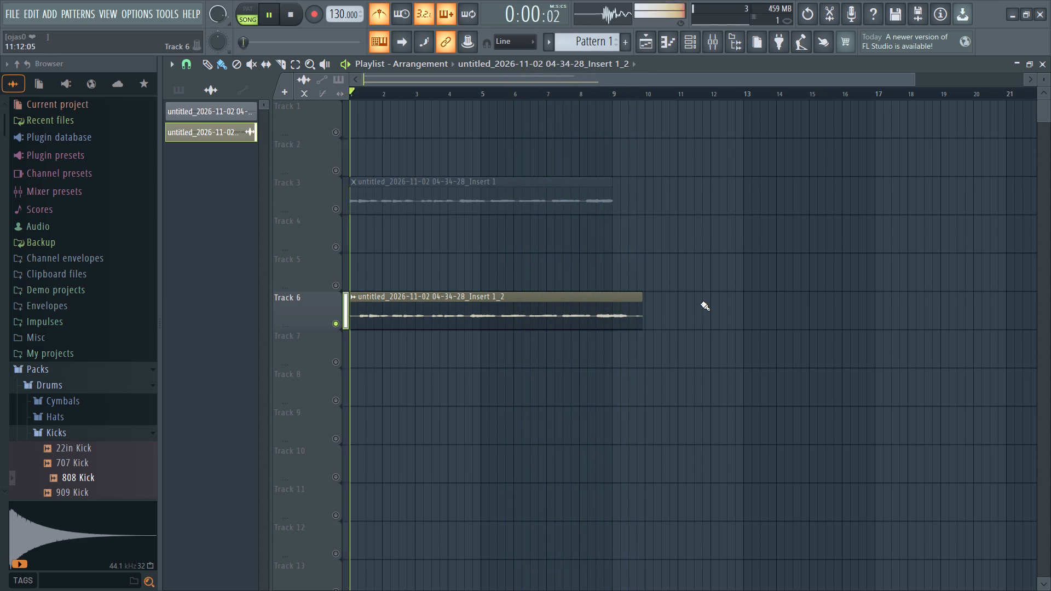
Compare the recordings by soloing Track 3 with the original clip, followed by Track 6 with the tuned clip.
click(478, 200)
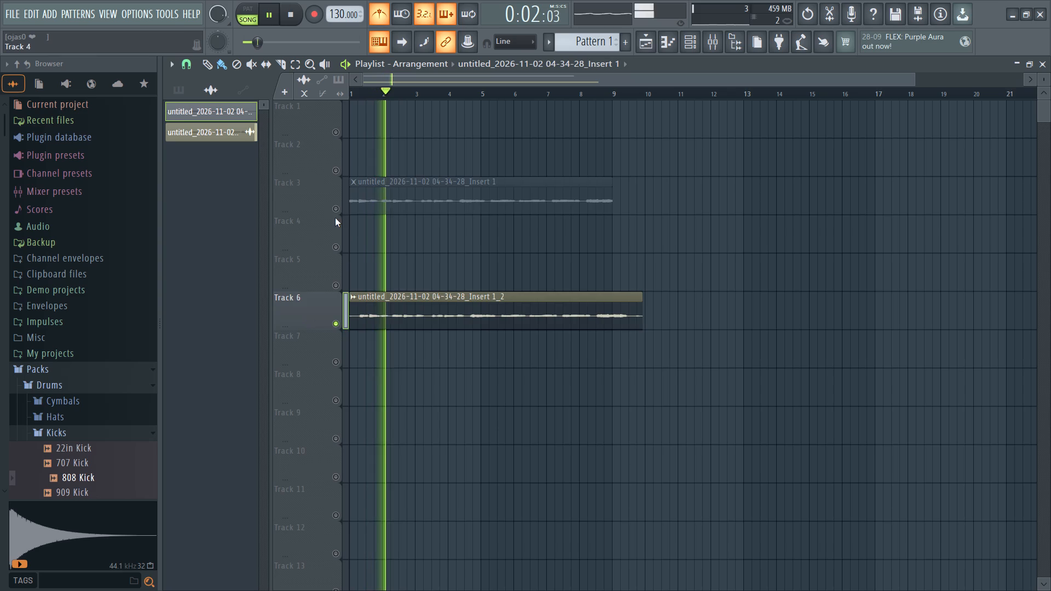
right_click(334, 211)
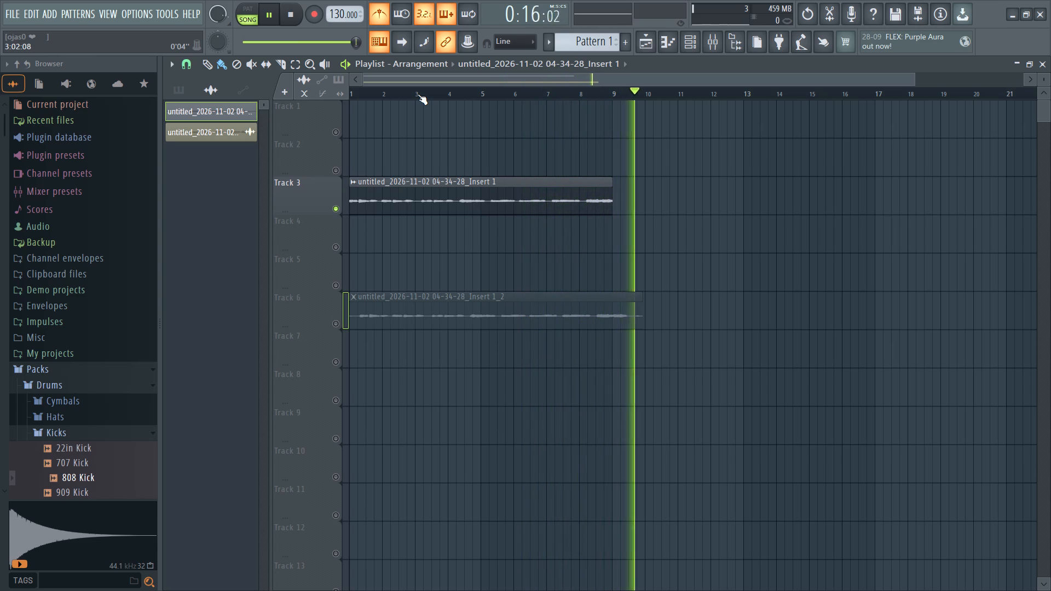
right_click(331, 327)
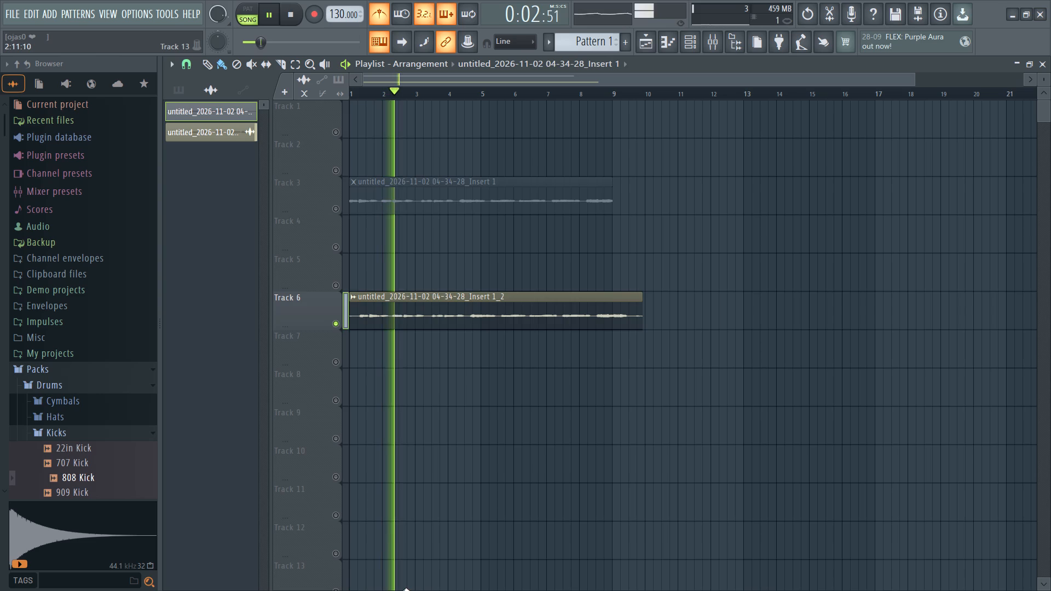
Place another copy of the original recorded clip on Track 7 at bar 17 and stop playback.
click(875, 365)
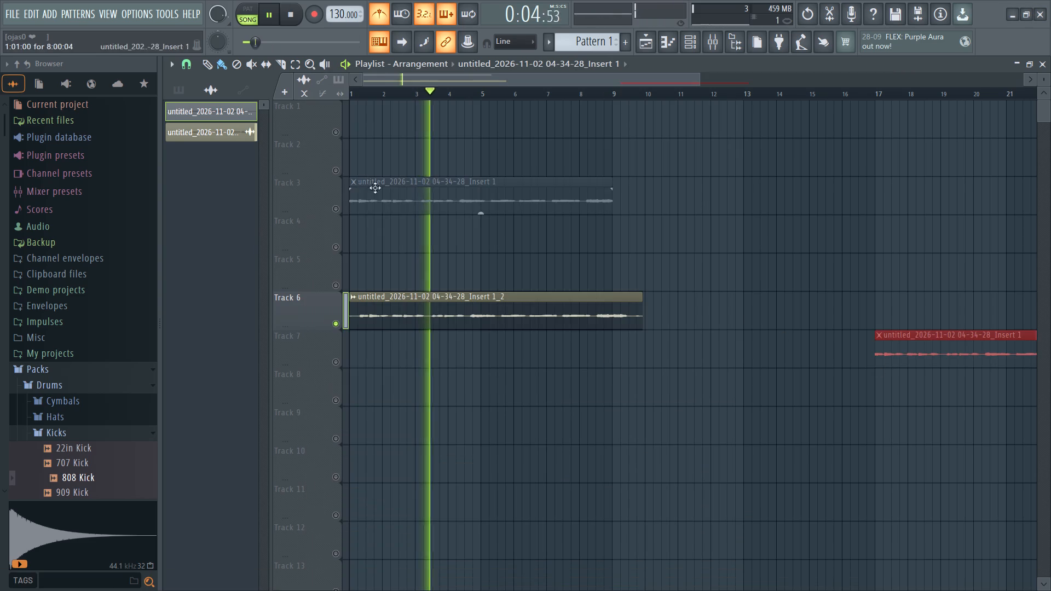
click(342, 57)
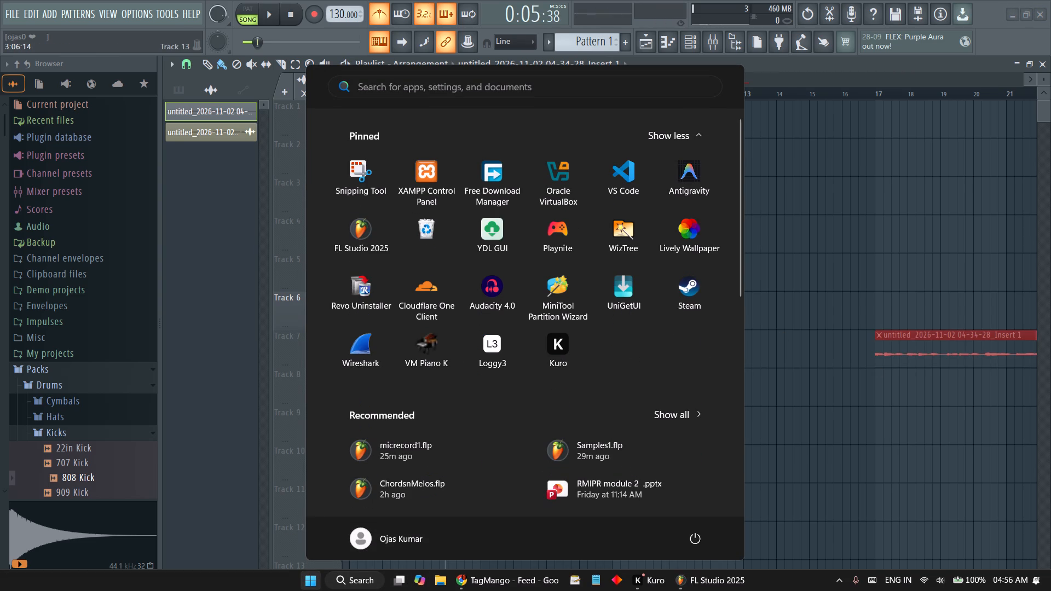
Switch to Chrome and resume the Class 8 - Recording, Tuning lesson video, watching it through to the end.
click(467, 579)
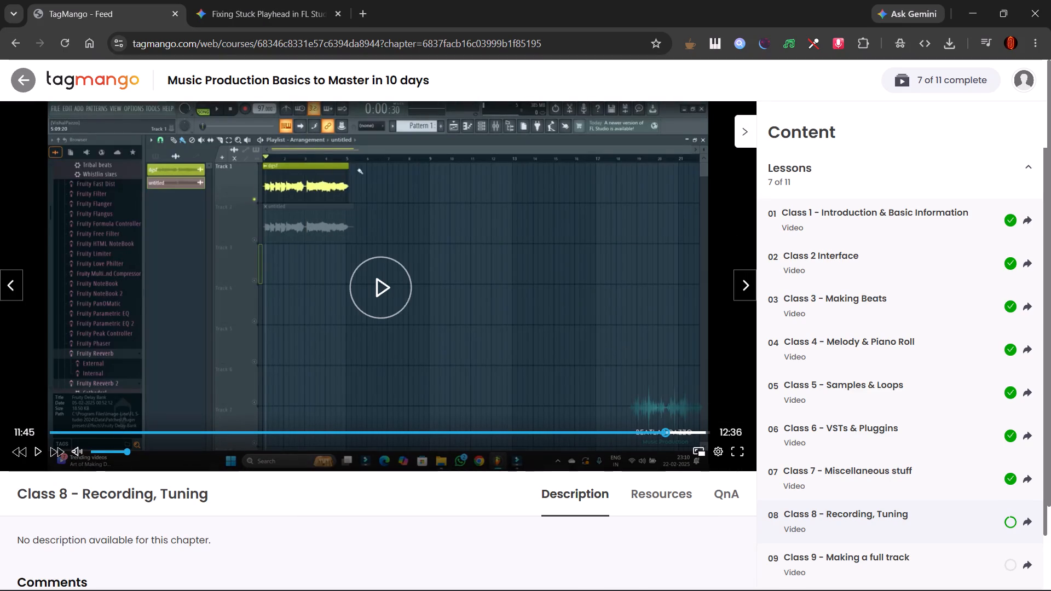
click(379, 274)
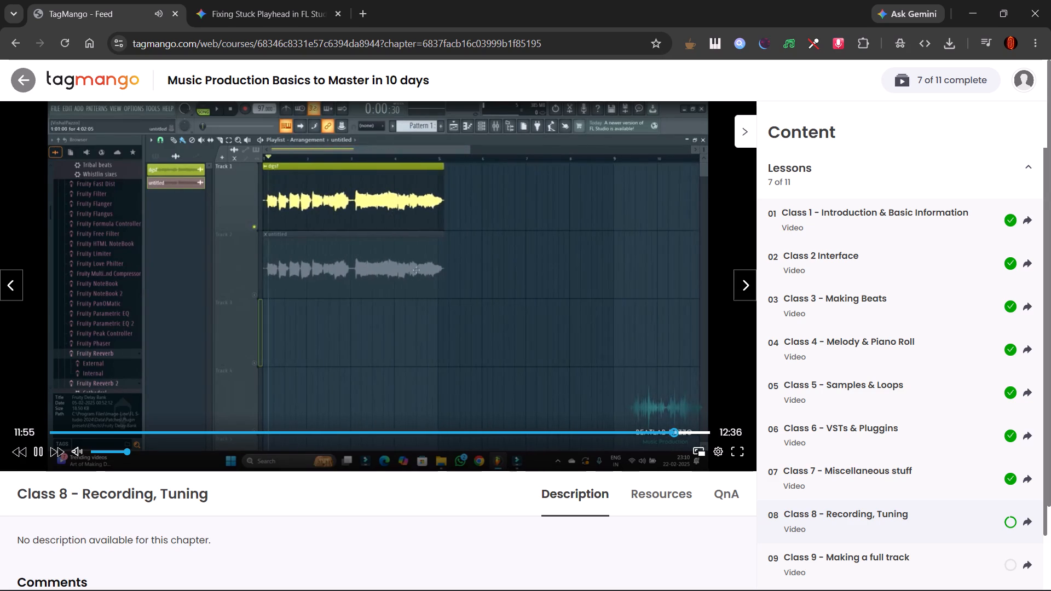
scroll(447, 268, down, 5)
scroll(447, 268, up, 4)
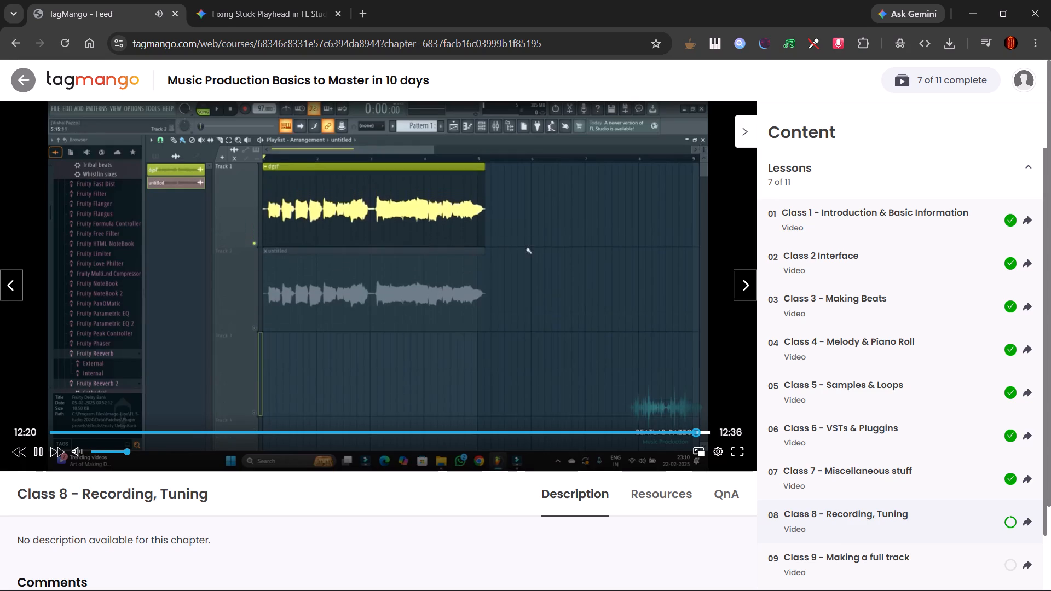
scroll(431, 275, down, 3)
scroll(871, 479, down, 2)
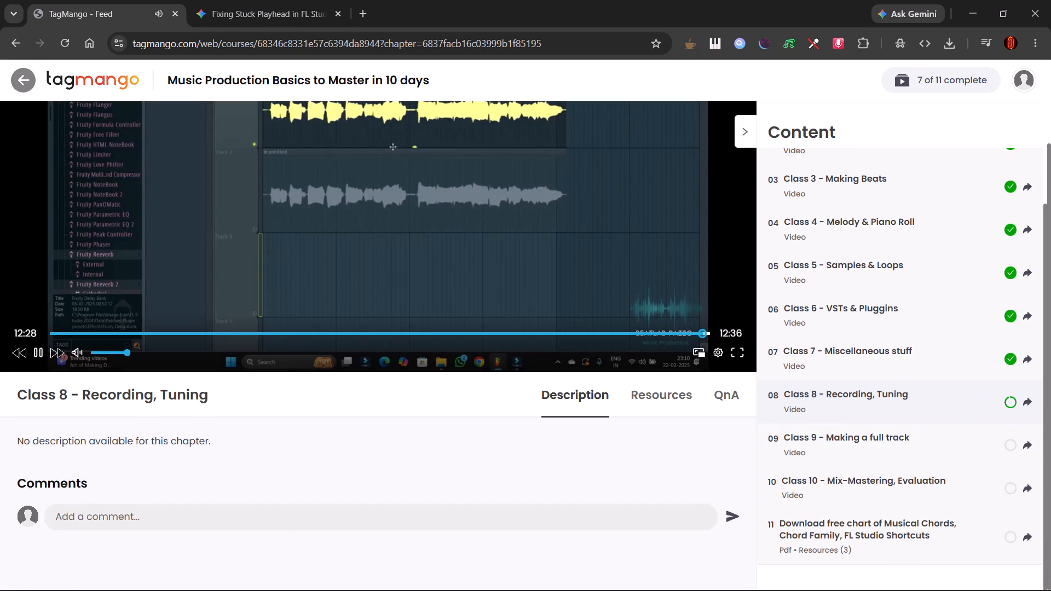
scroll(649, 412, up, 5)
scroll(648, 412, down, 4)
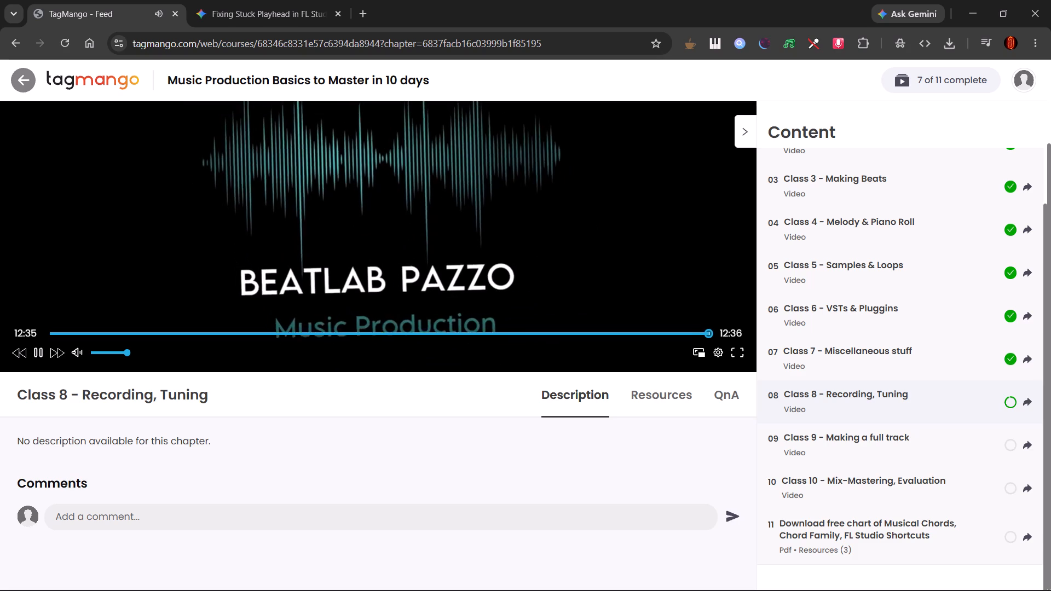
scroll(256, 302, down, 3)
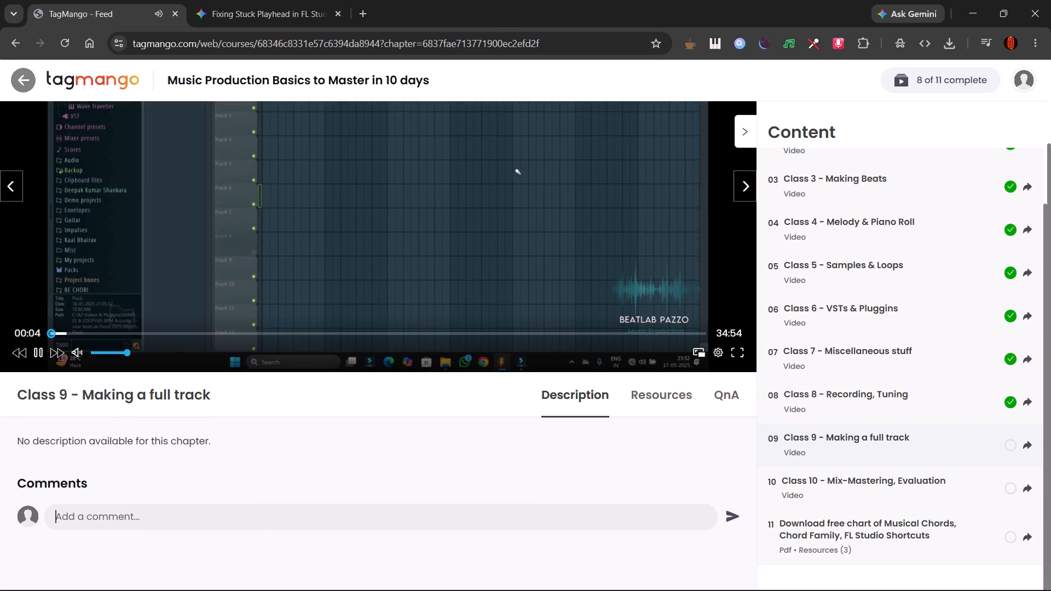
Watch the opening of the Class 9 - Making a full track video and reset its playback speed to 1.00.
scroll(420, 355, up, 3)
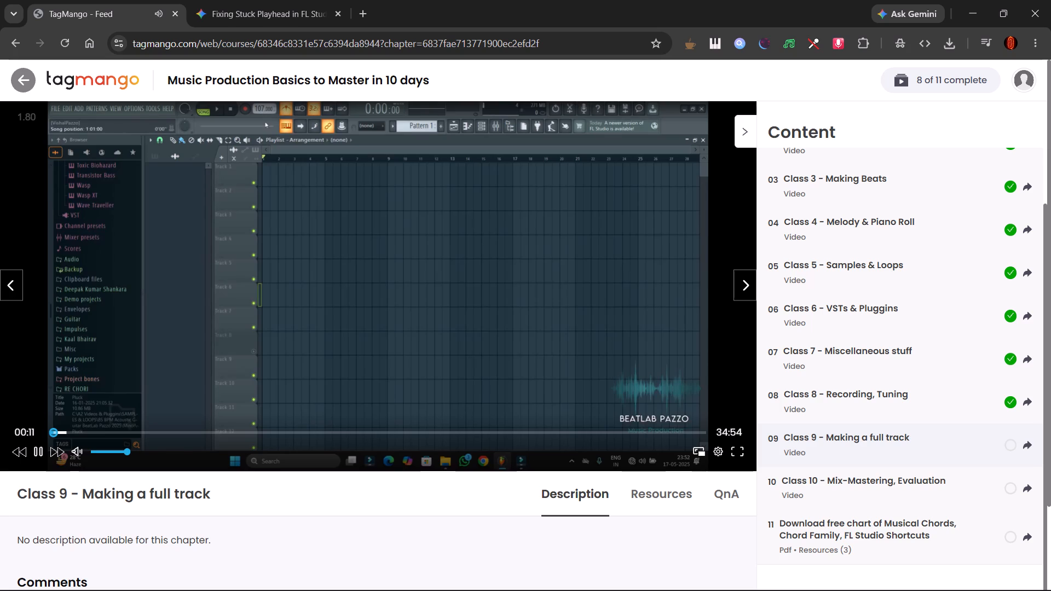
click(310, 256)
click(310, 256)
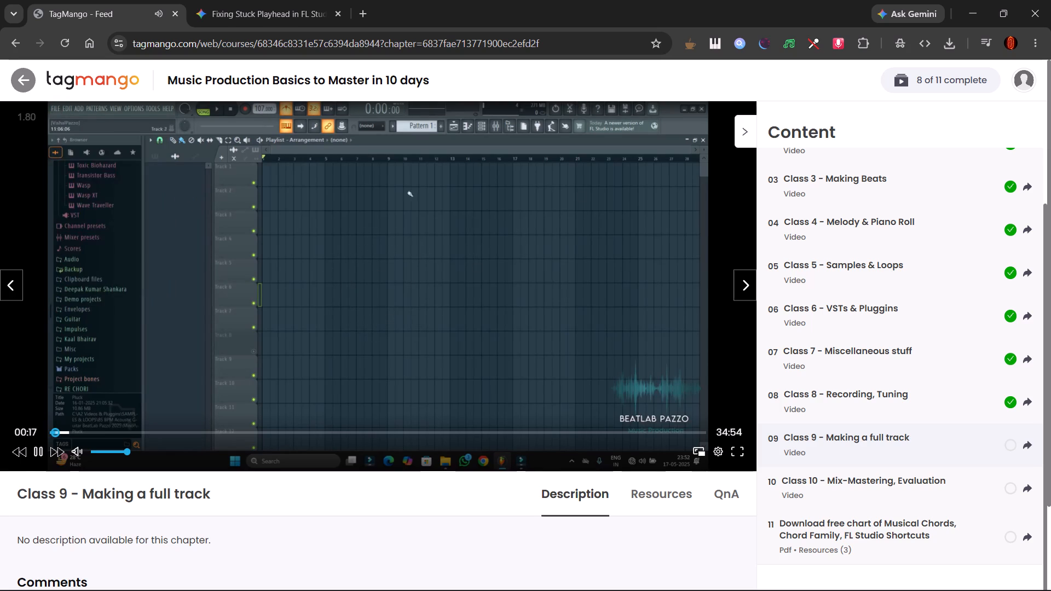
click(309, 256)
click(309, 256)
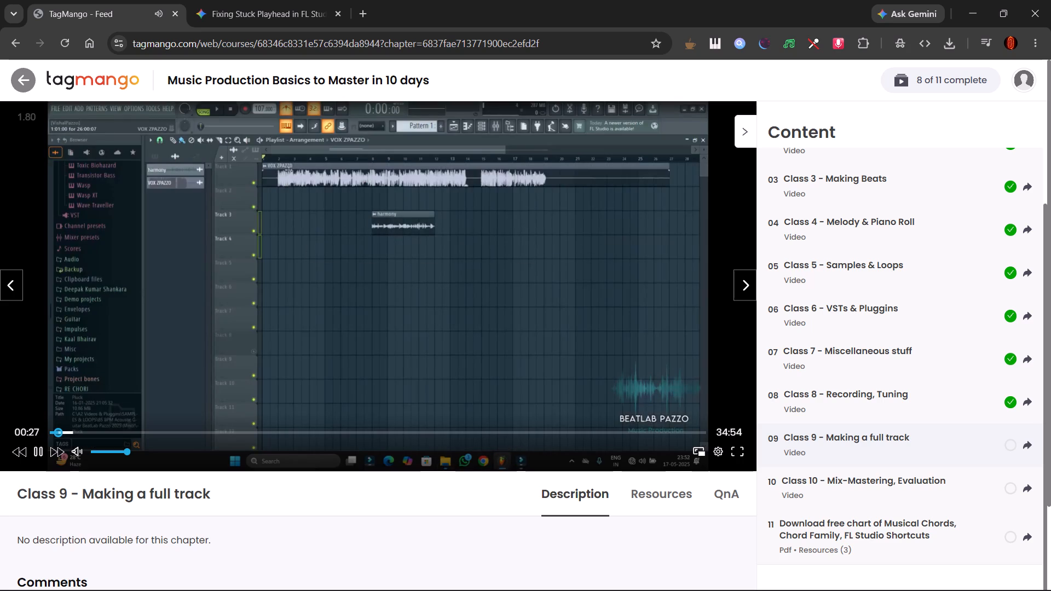
key(r)
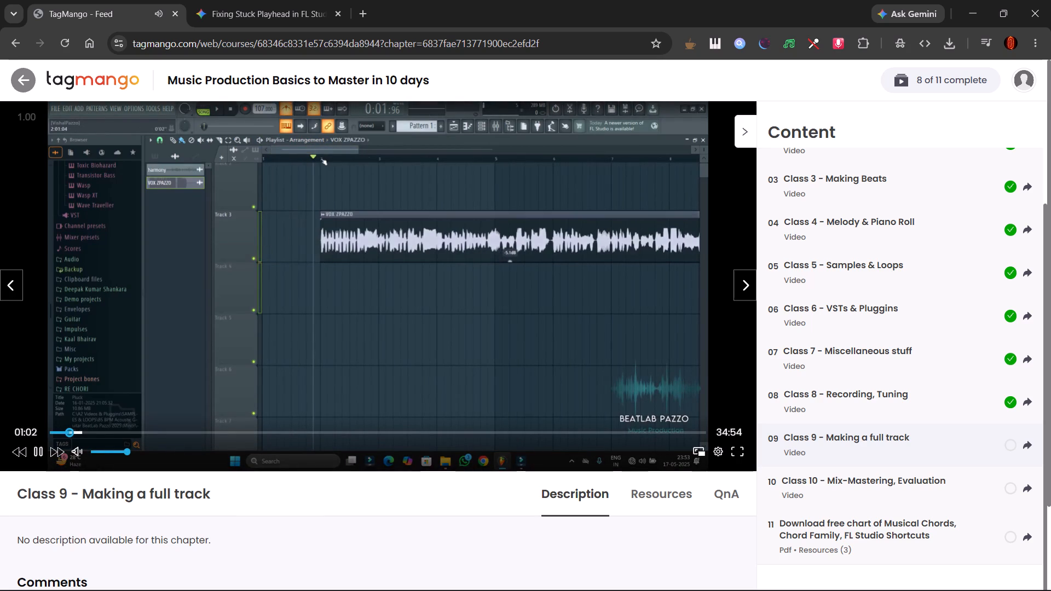
key(Left)
key(Left)
key(Left)
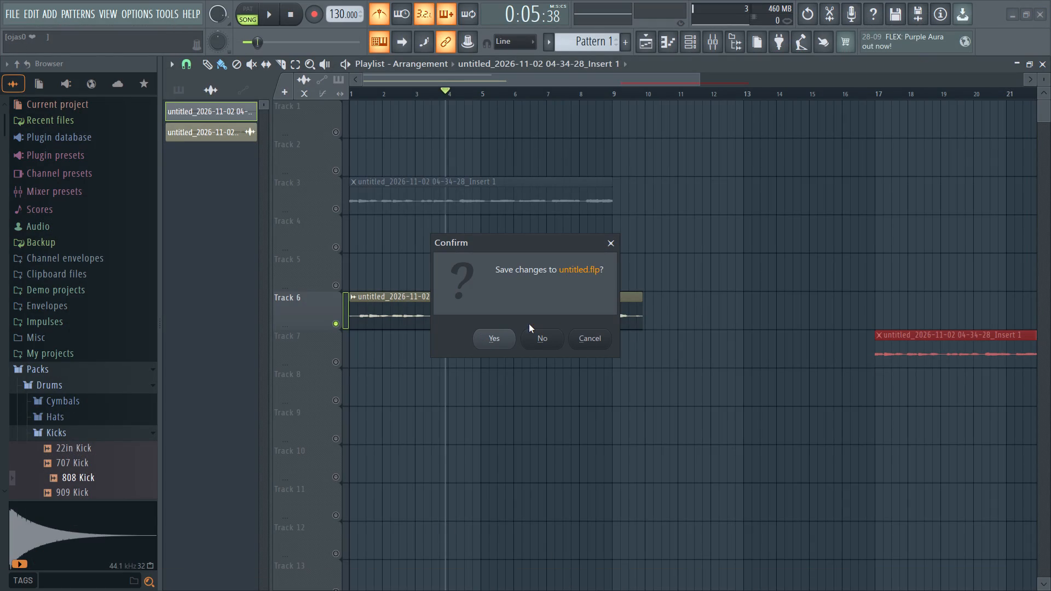
click(547, 343)
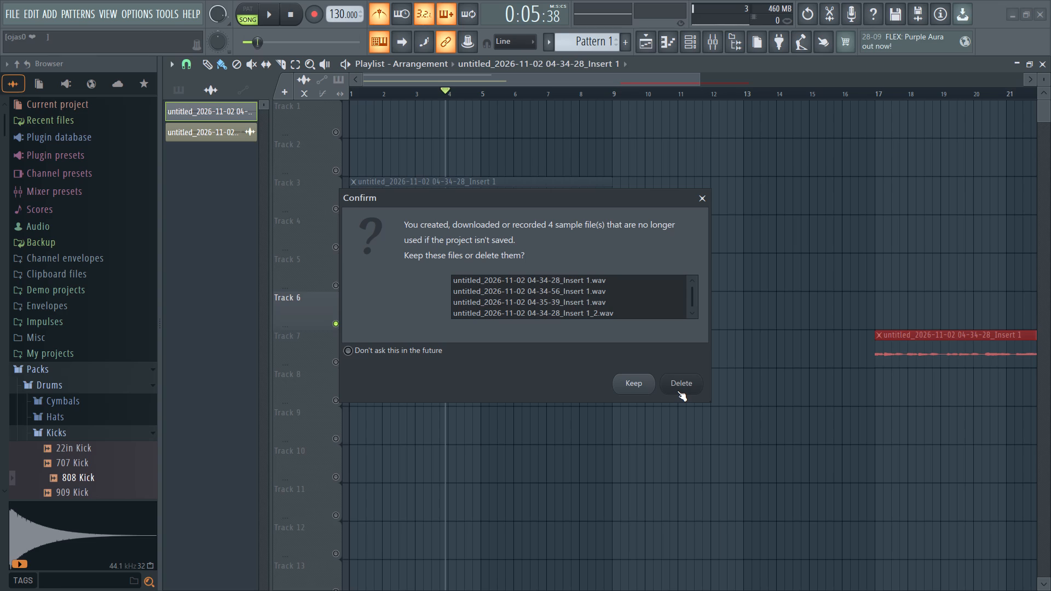
click(677, 391)
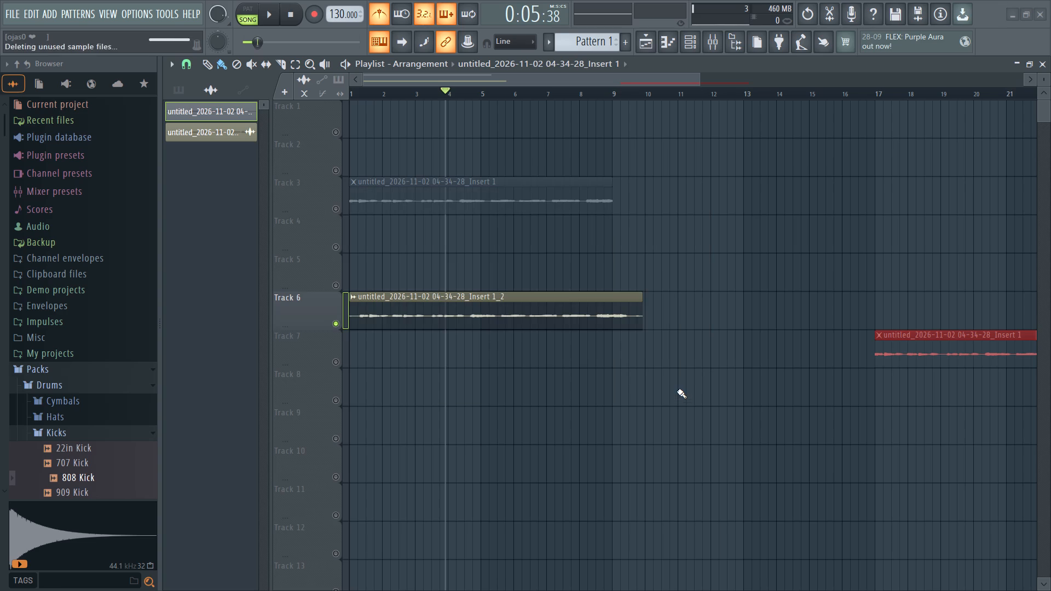